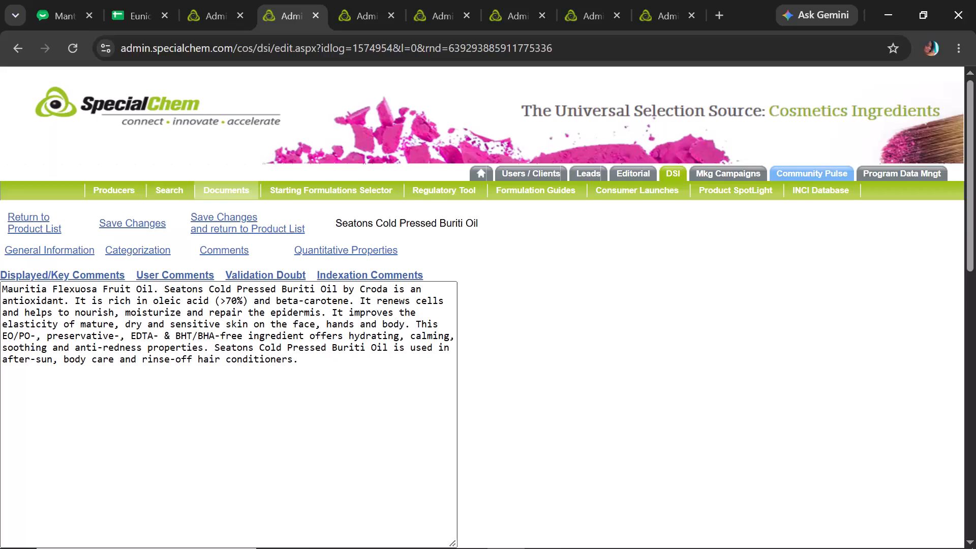
Replace "Seatons Cold Pressed Buriti Oil by Croda" in the displayed comment with "{product} by {supplier}" copied from the Guide sheet.
left_click(141, 1)
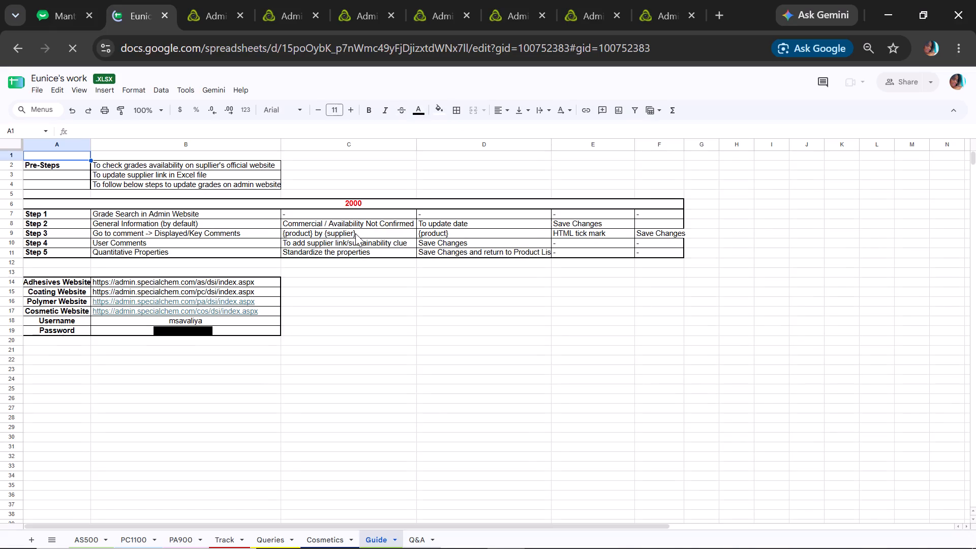
left_click(355, 233)
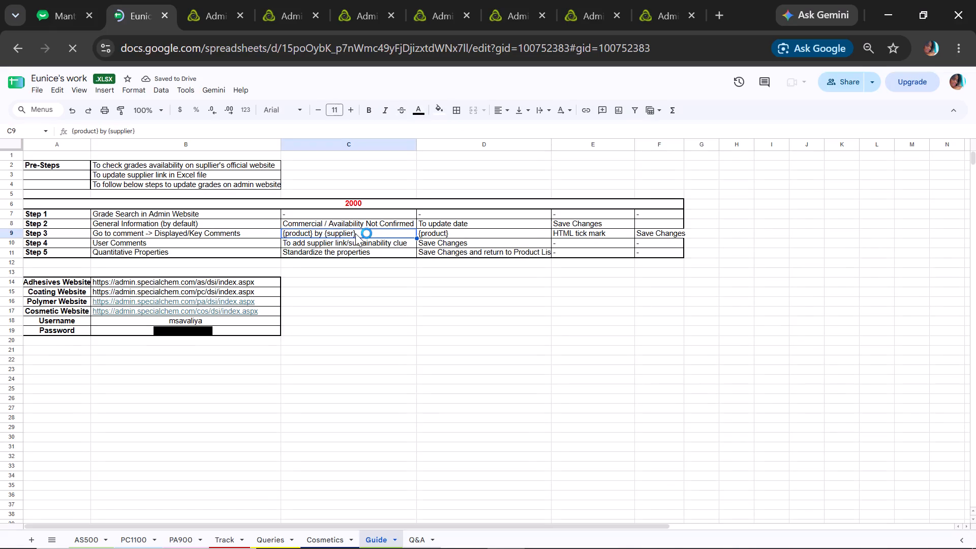
key("ctrl+c")
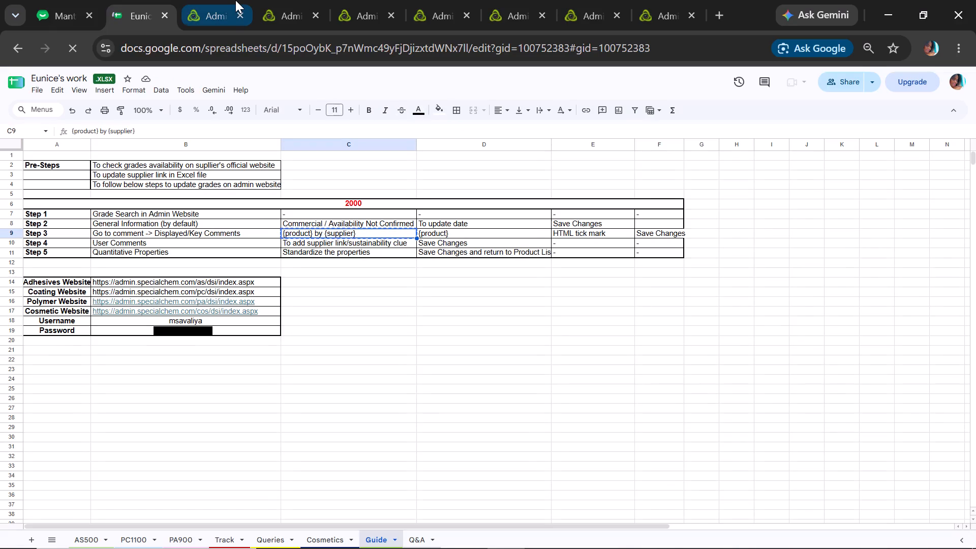
left_click(235, 0)
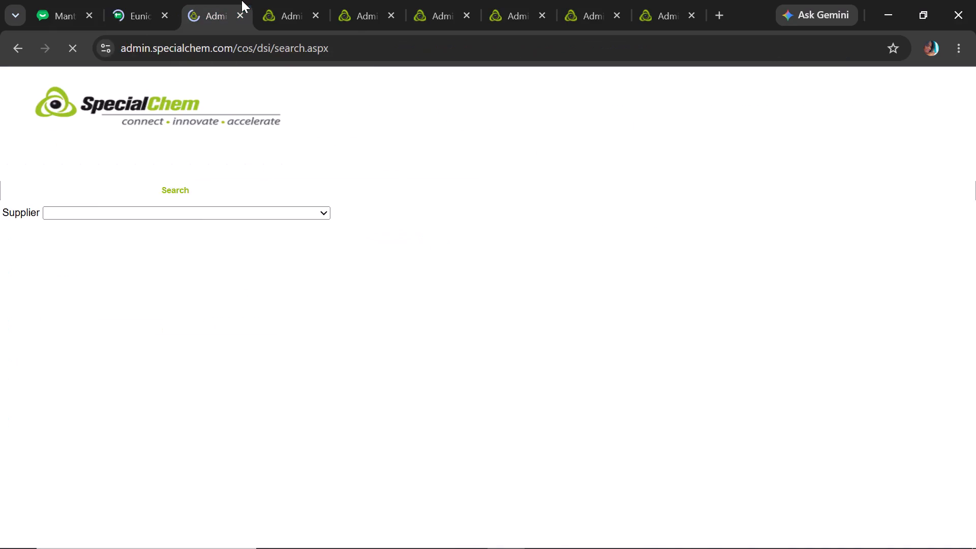
left_click(266, 0)
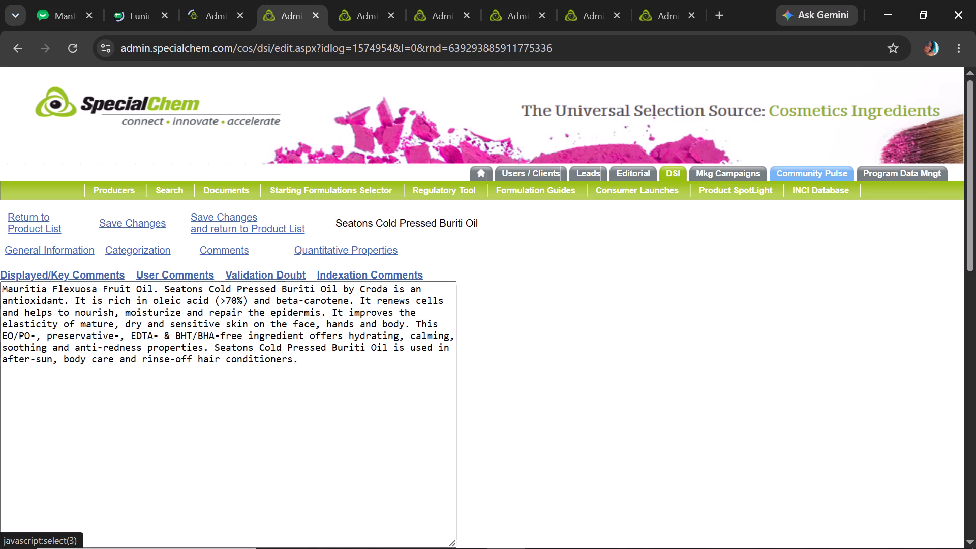
double_click(164, 285)
left_click(164, 285)
left_click_drag(164, 285, 311, 270)
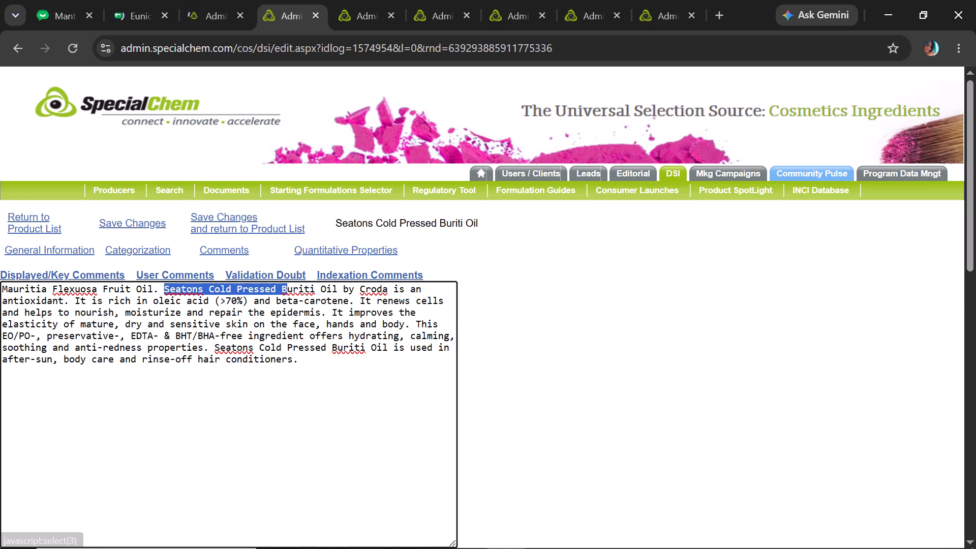
left_click_drag(311, 270, 387, 274)
key("ctrl+v")
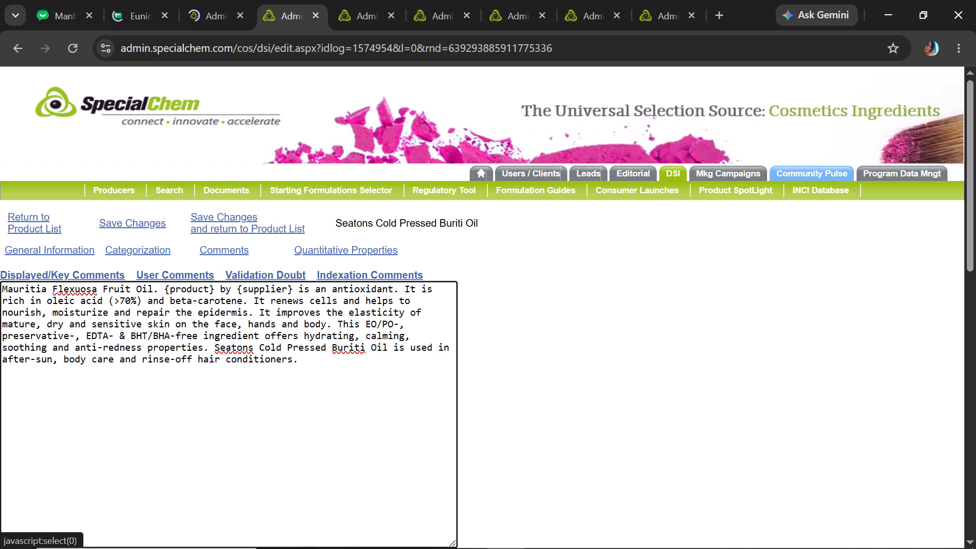
Replace the remaining "Seatons Cold Pressed Buriti Oil" mention in the comment's last sentence with the "{product}" placeholder.
left_click_drag(215, 291, 167, 291)
key("ctrl+c")
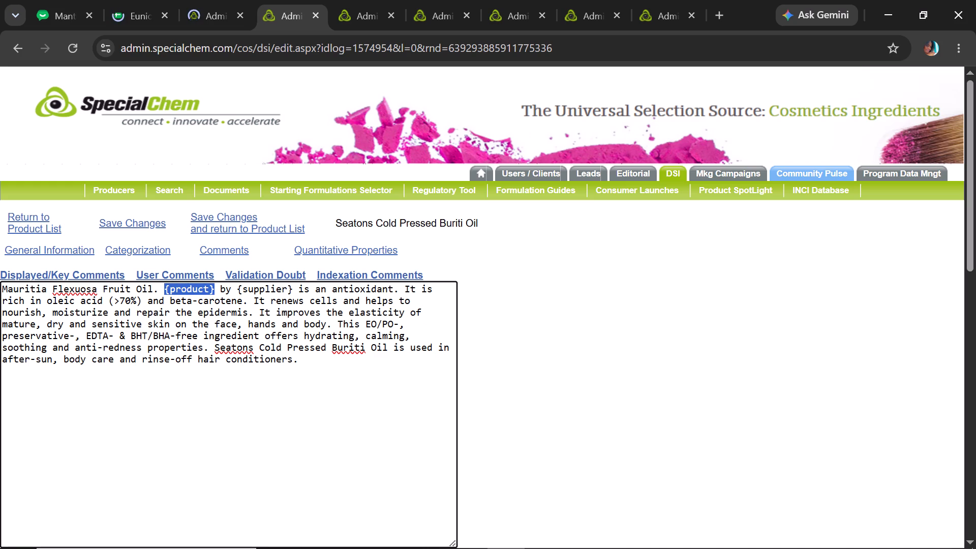
left_click_drag(214, 345, 387, 353)
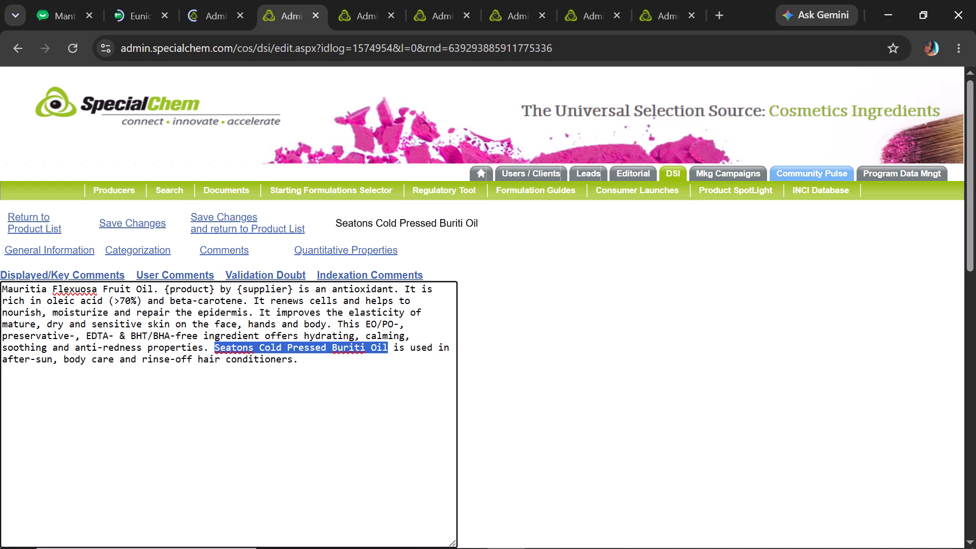
key("ctrl+v")
Enable Display as HTML for the displayed comment and save the changes.
left_click_drag(975, 215, 974, 234)
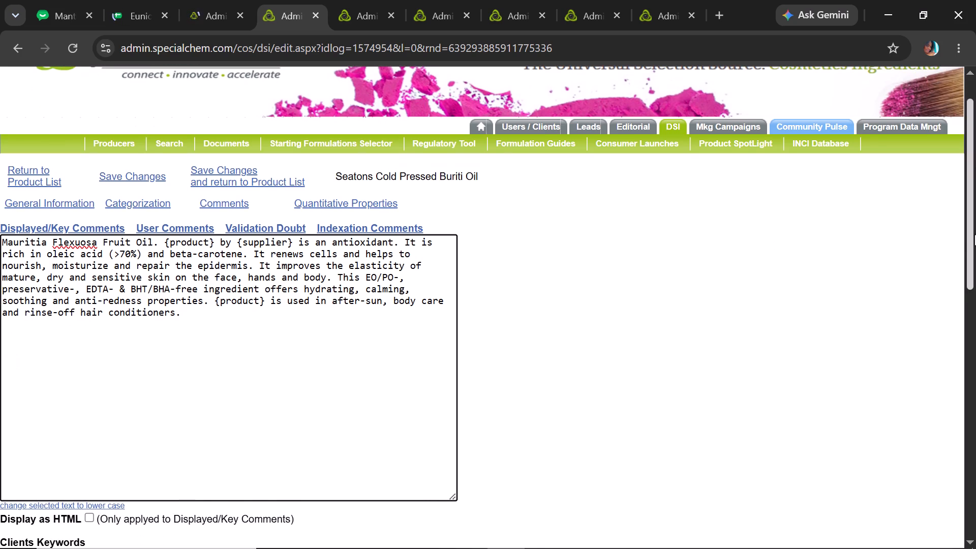
left_click(90, 520)
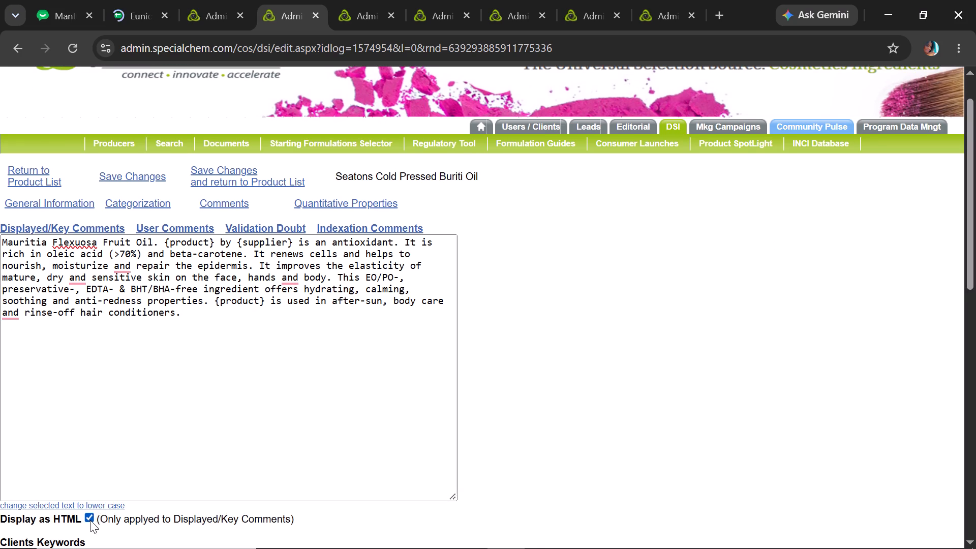
left_click(136, 175)
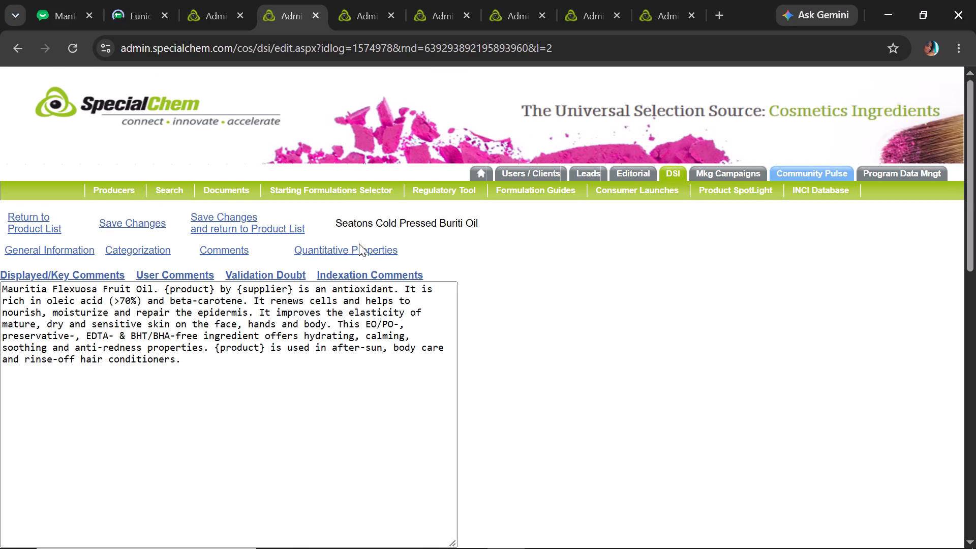
Go to the product's Quantitative Properties, then save the changes and return to the product list.
left_click(361, 245)
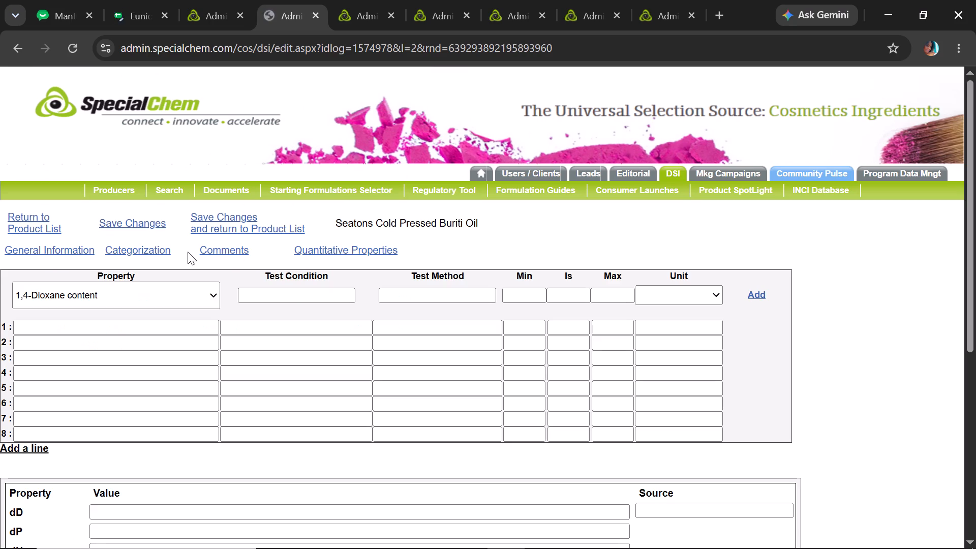
left_click(219, 226)
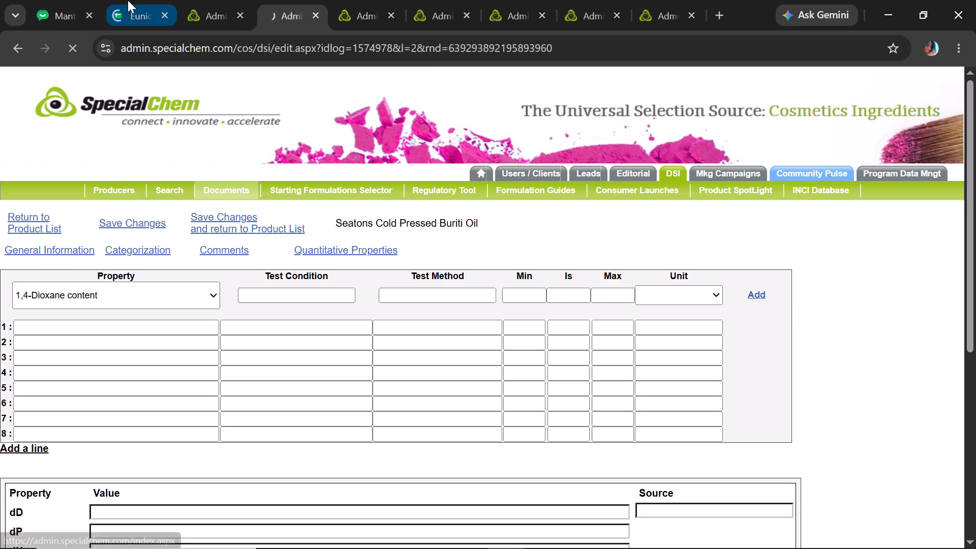
Copy the product name Seatons Refined Avocado Oil, listed after Seatons Cold Pressed Buriti Oil, from the Cosmetics sheet of the tracking spreadsheet.
left_click(128, 0)
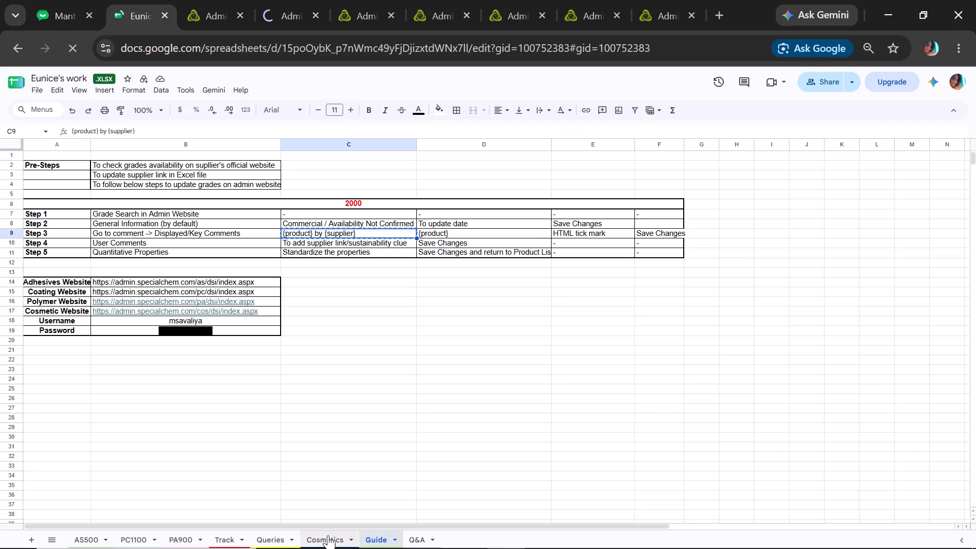
left_click(328, 535)
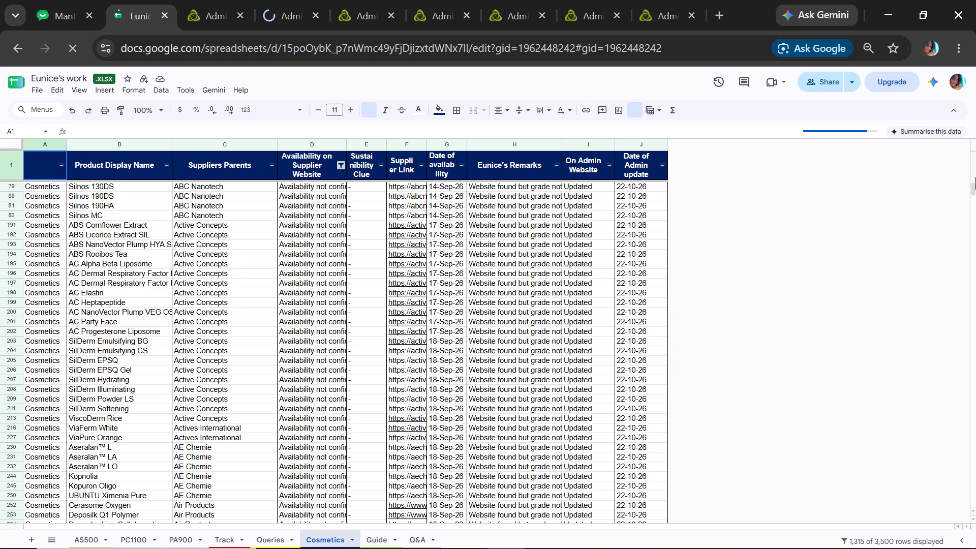
left_click_drag(975, 184, 970, 223)
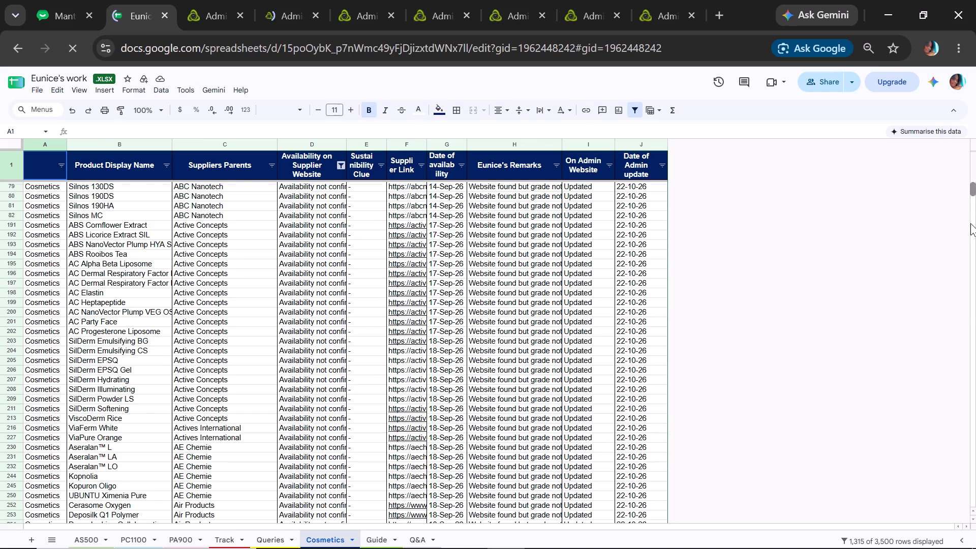
left_click_drag(970, 223, 974, 411)
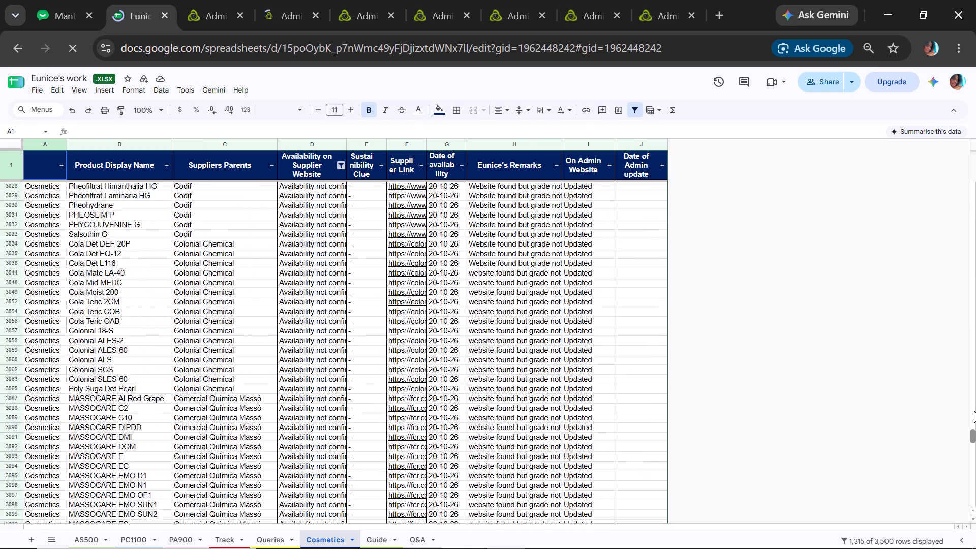
left_click_drag(974, 411, 971, 417)
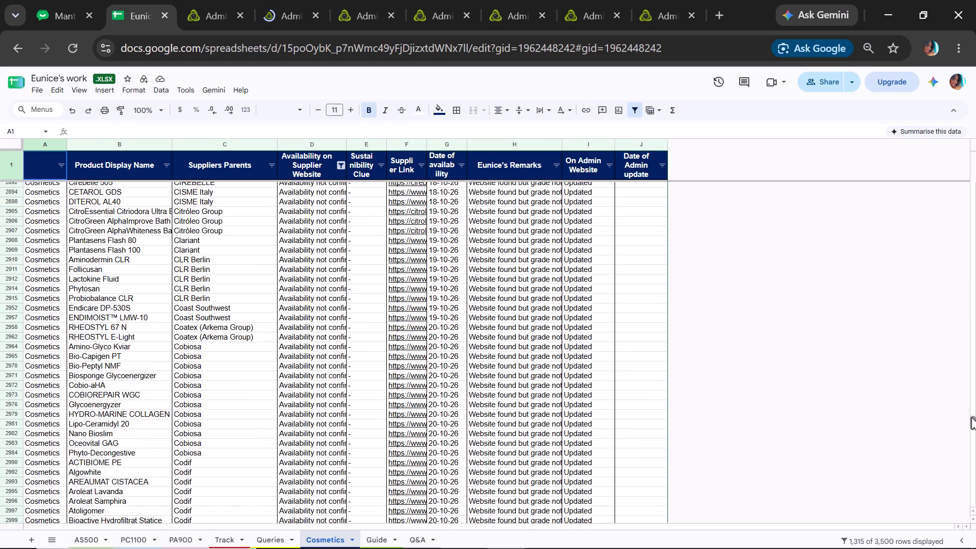
left_click_drag(971, 417, 971, 424)
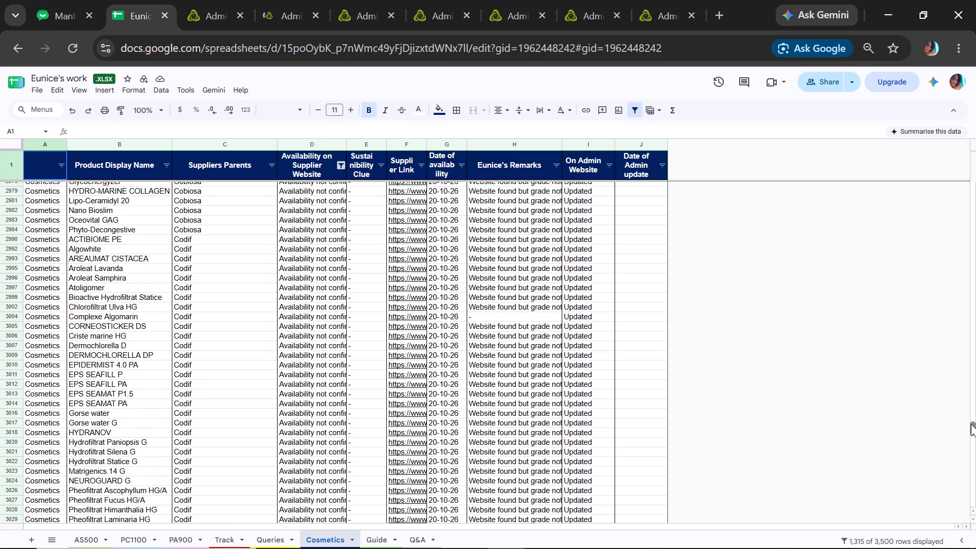
left_click_drag(971, 424, 971, 424)
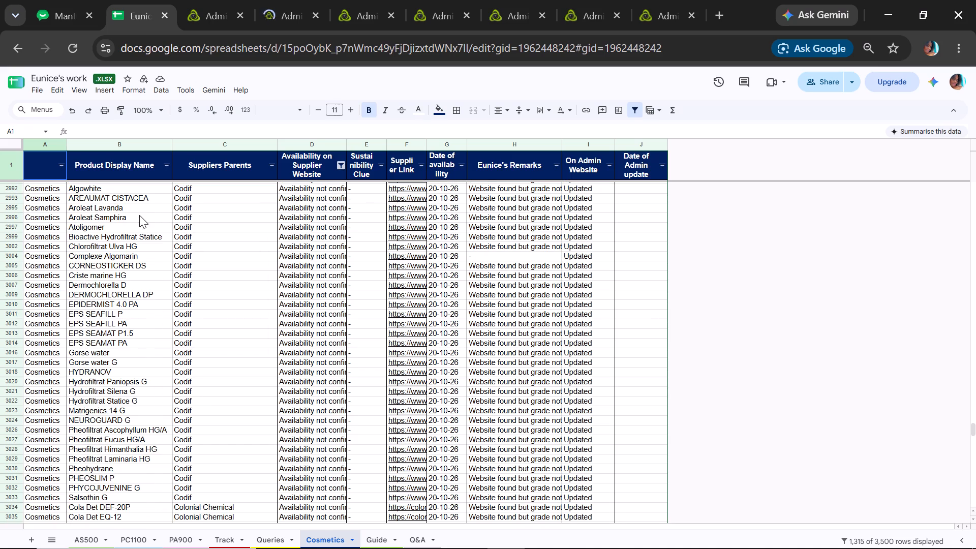
left_click(105, 230)
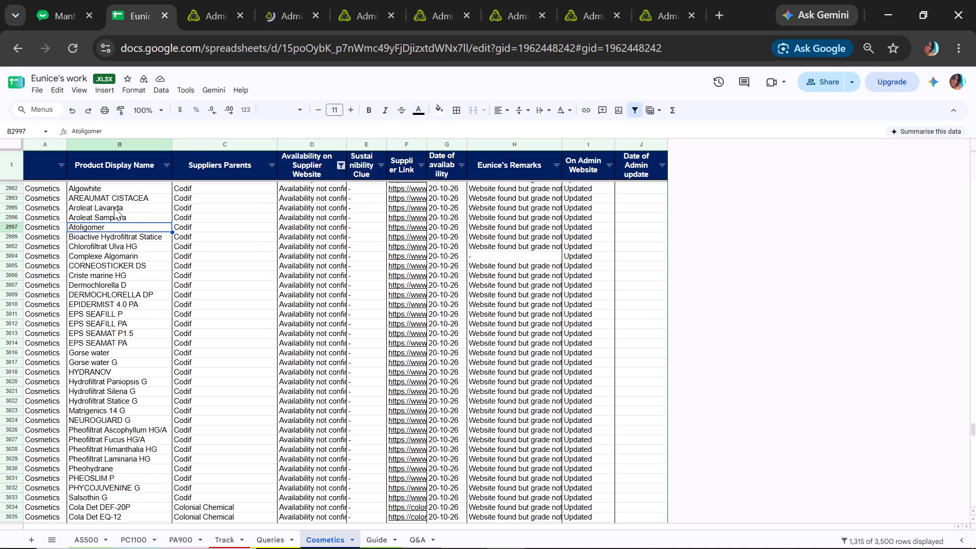
key("Down")
key("Down")
key("Down")
key("Down")
key("Down")
key("Down")
key("Down")
key("Down")
key("Down")
key("Down")
key("Down")
key("Down")
key("Down")
key("Down")
key("Down")
key("Down")
key("Down")
key("Down")
key("Down")
key("Down")
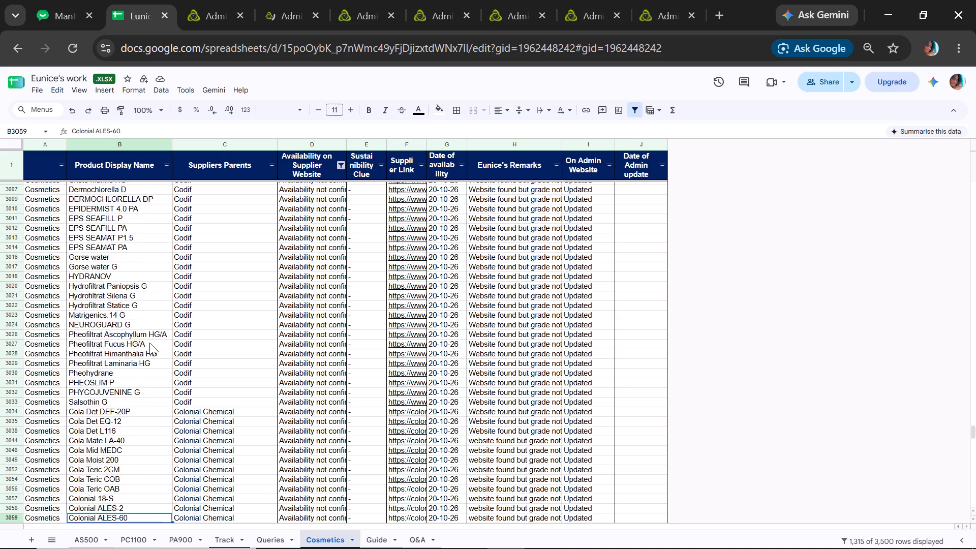
key("Down")
key("Down")
key("Down")
key("Down")
key("Down")
key("Down")
key("Down")
key("Down")
key("Down")
key("Down")
key("Down")
key("Down")
key("Down")
key("Down")
key("Down")
key("Down")
key("Down")
key("Down")
key("Down")
key("Down")
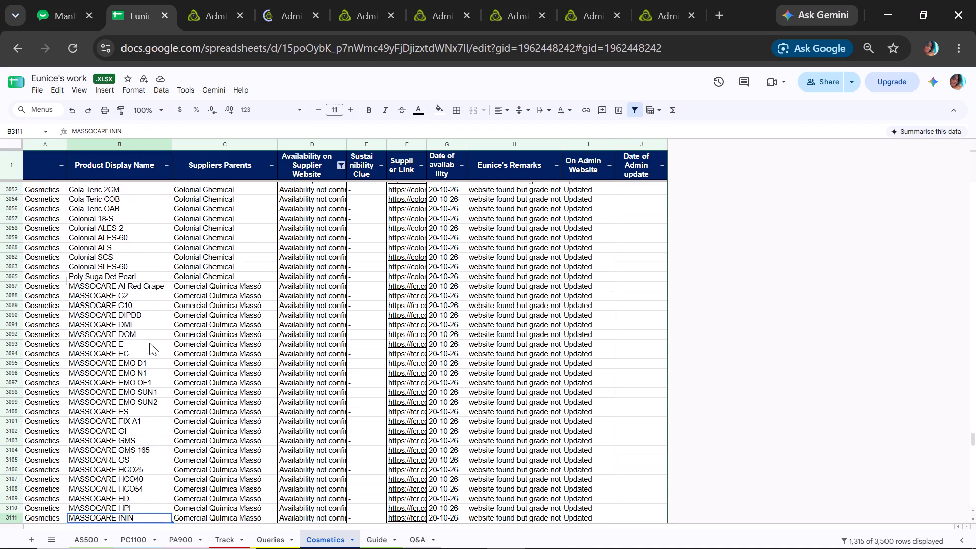
key("Down")
key("Down")
key("Down")
key("Down")
key("Down")
key("Down")
key("Down")
key("Down")
key("Down")
key("Down")
key("Down")
key("Down")
key("Down")
key("Down")
key("Down")
key("Down")
key("Down")
key("Down")
key("Down")
key("Down")
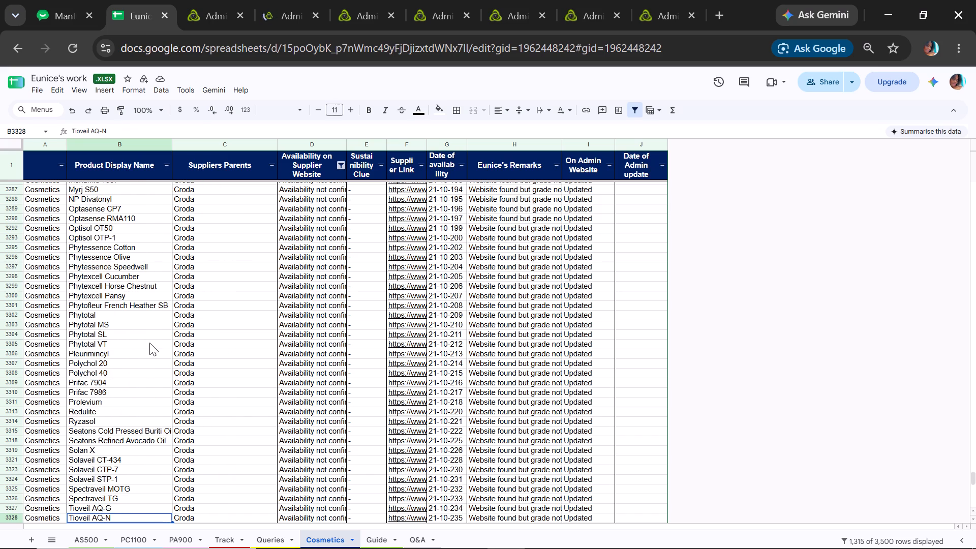
left_click(121, 439)
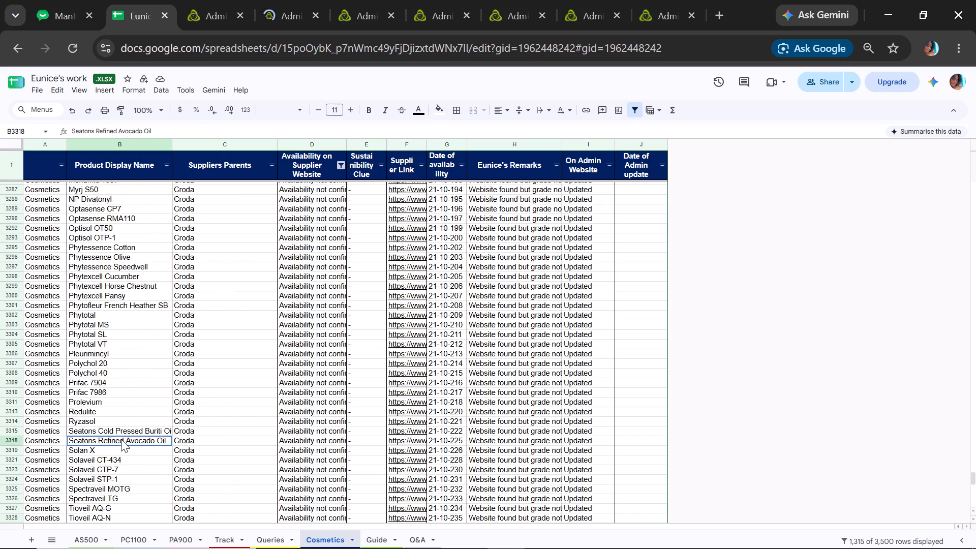
key("ctrl+c")
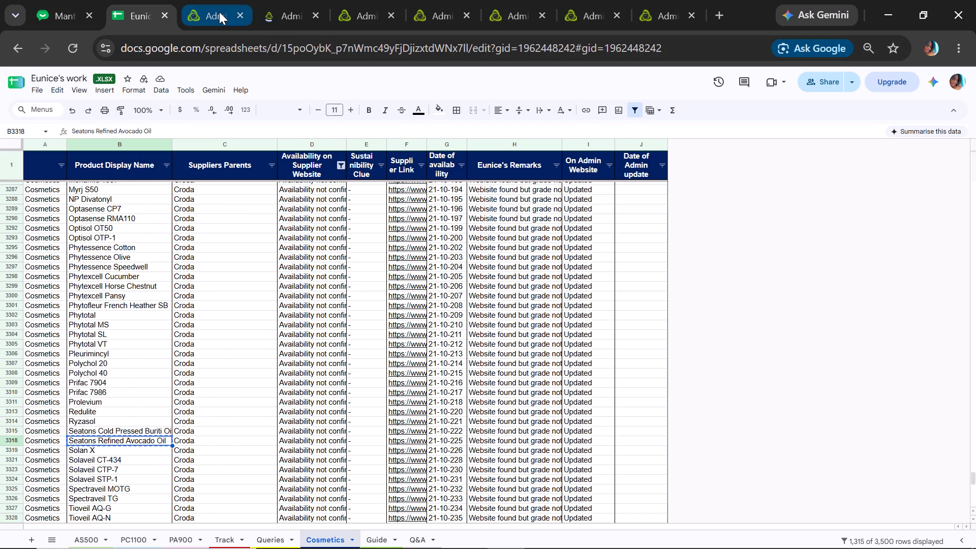
Search the cosmetics admin site for the trade/grade Seatons Refined Avocado Oil.
left_click(219, 12)
left_click_drag(387, 406, 71, 426)
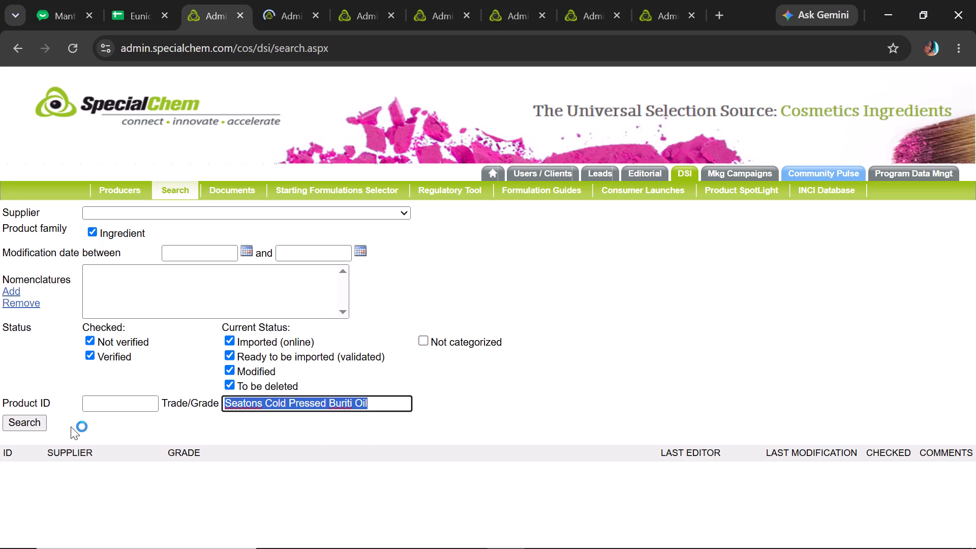
key("ctrl+v")
left_click(28, 419)
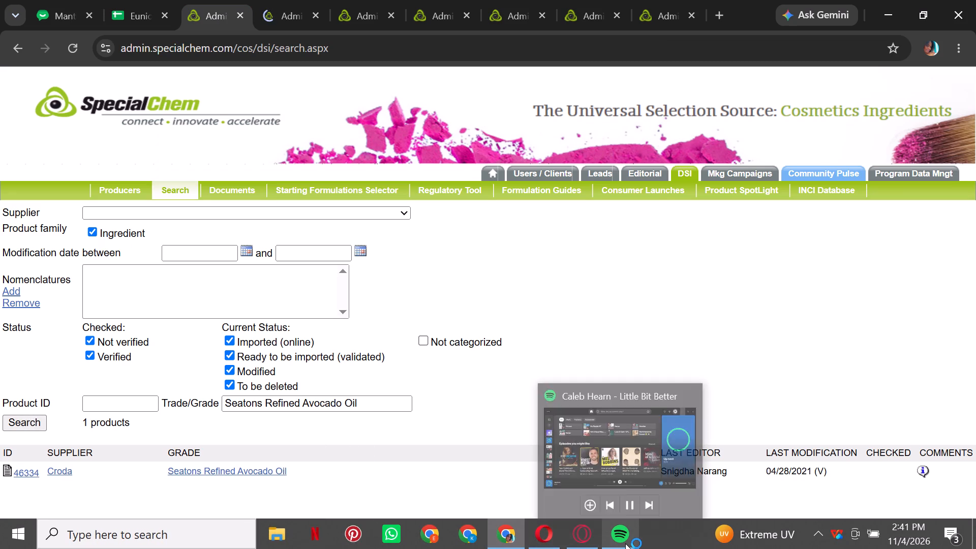
Switch to Spotify and skip to the next track.
left_click(617, 455)
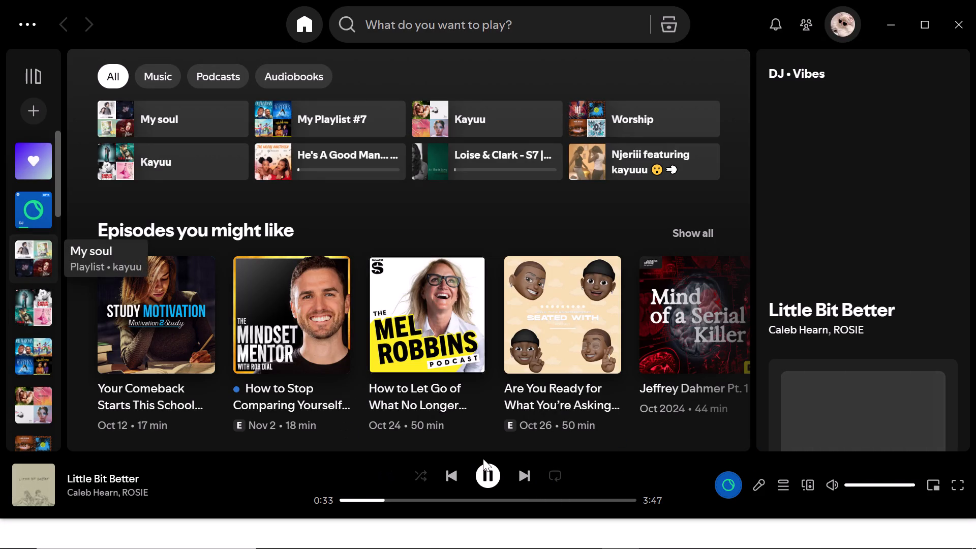
left_click(531, 481)
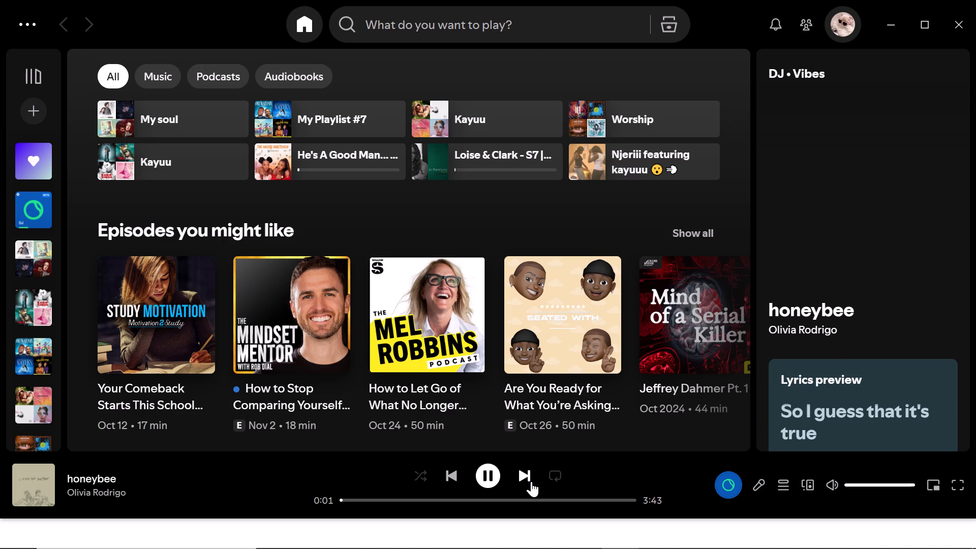
View the My soul playlist in Spotify, then return to the admin site's product search.
left_click(43, 297)
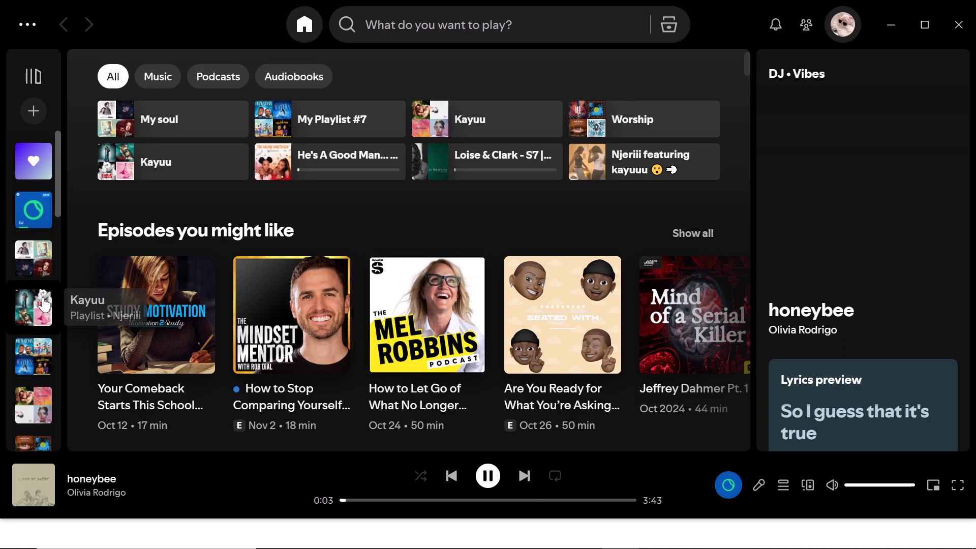
left_click(29, 251)
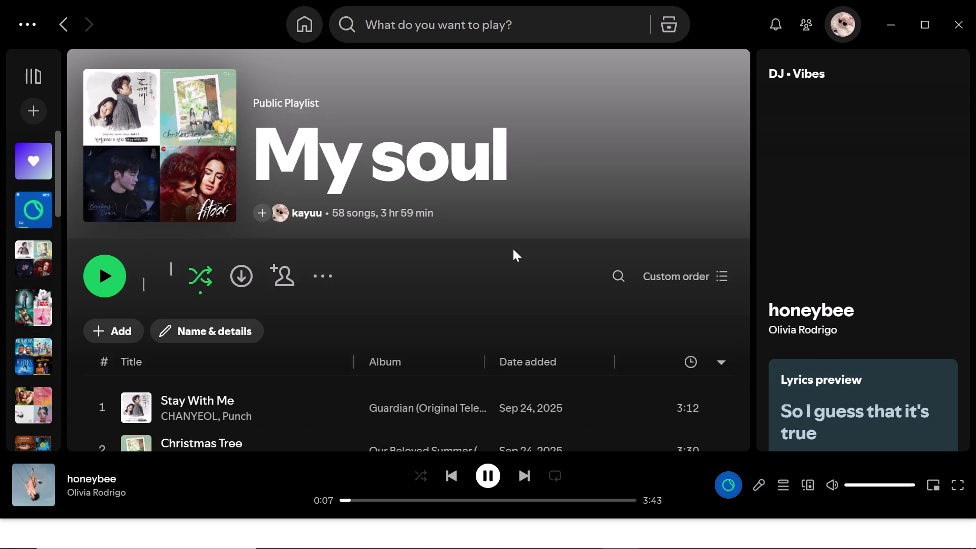
left_click(104, 446)
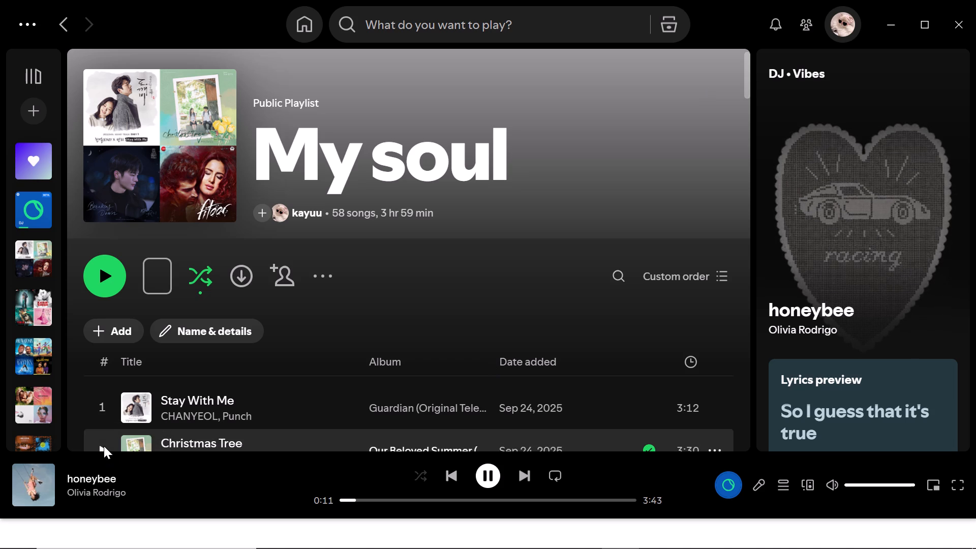
left_click(903, 36)
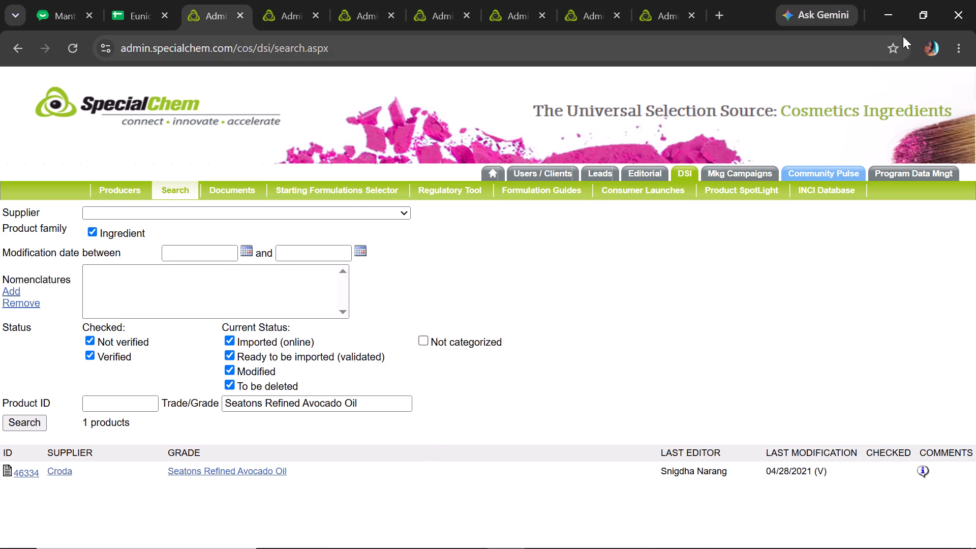
Open the Seatons Refined Avocado Oil product record from the search results.
left_click(252, 473)
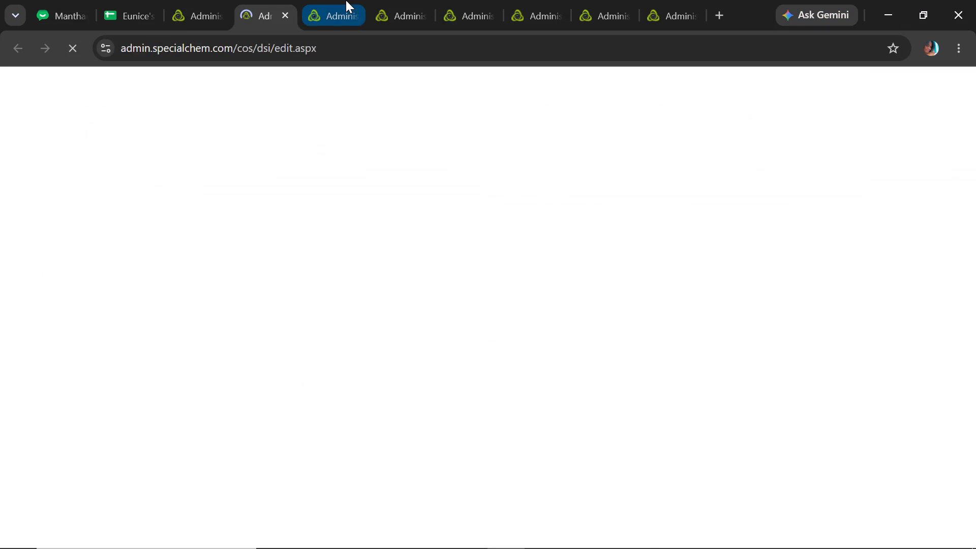
left_click(346, 0)
left_click(262, 1)
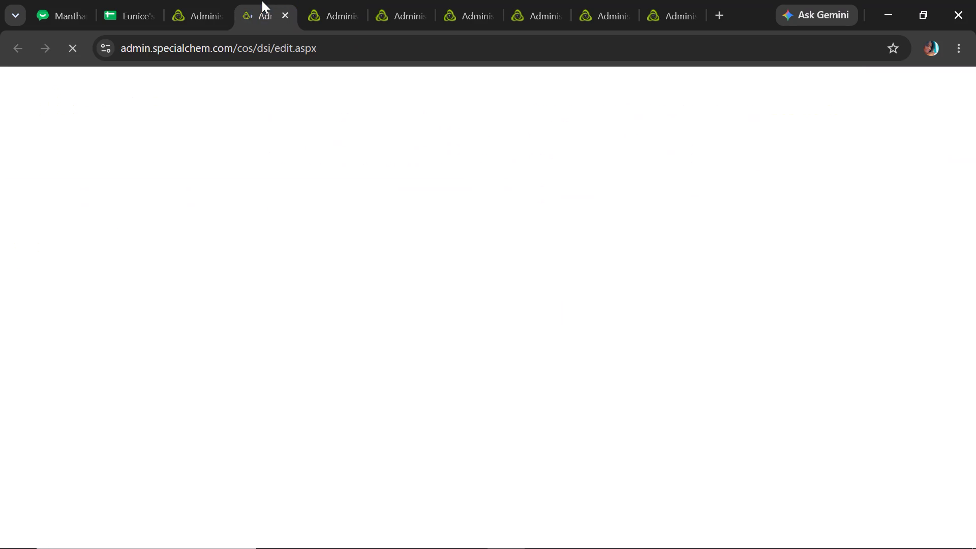
Look through the products listed below Seatons Refined Avocado Oil in the Cosmetics sheet of the tracking spreadsheet.
left_click(118, 4)
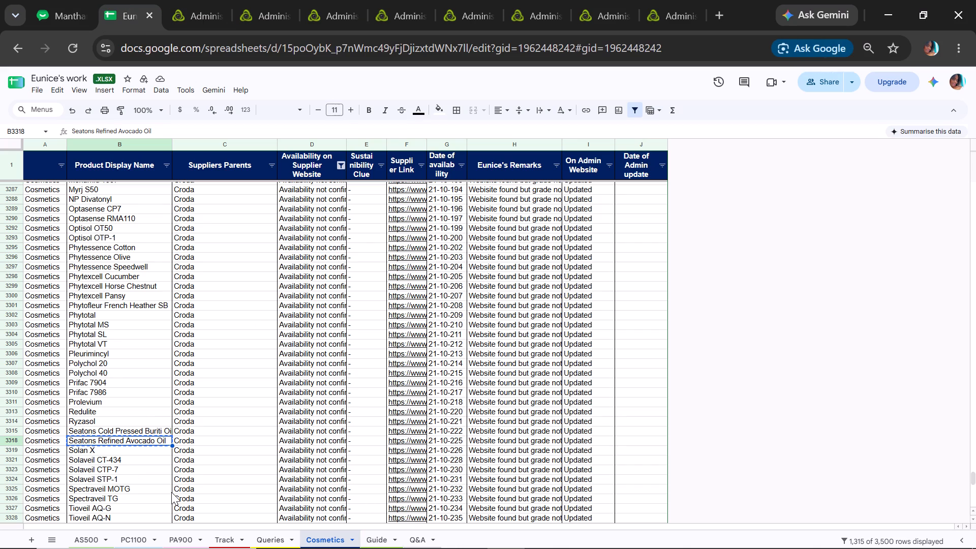
key("Down")
key("Down")
key("Down")
key("Down")
key("Down")
key("Down")
key("Down")
key("Down")
key("Down")
key("Down")
key("Down")
key("Down")
key("Down")
key("Down")
key("Down")
key("Down")
key("Down")
key("Down")
key("Down")
key("Down")
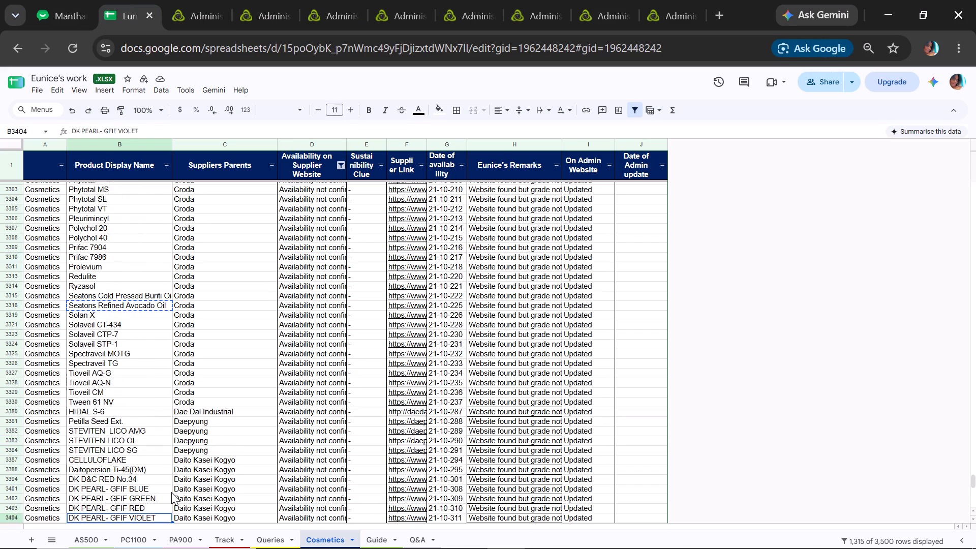
key("Down")
key("Down")
key("Down")
key("Down")
key("Down")
key("Down")
key("Down")
key("Down")
key("Down")
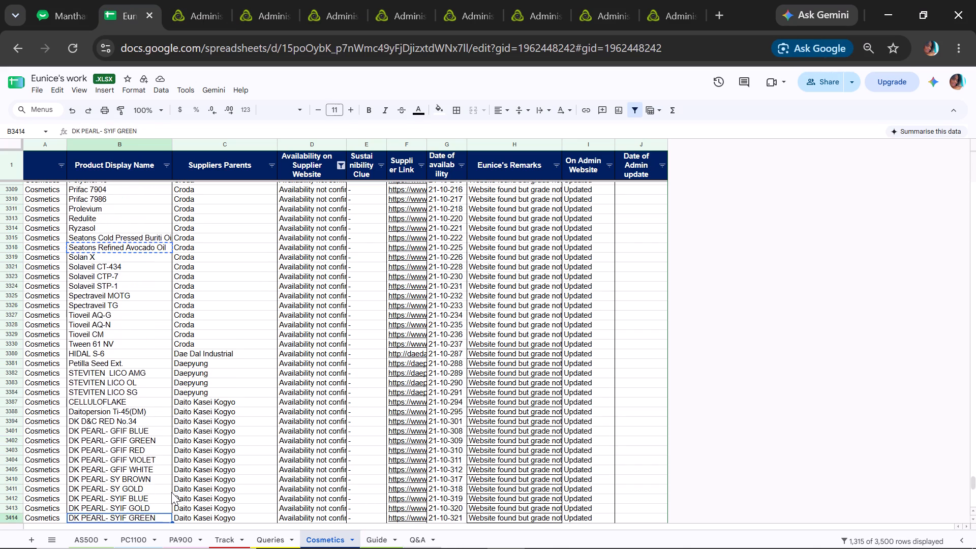
key("Down")
key("Down")
key("Up")
key("Up")
key("Up")
key("Up")
key("Up")
key("Up")
key("Up")
key("Up")
key("Up")
key("Up")
key("Up")
key("Up")
key("Up")
key("Up")
key("Up")
key("Up")
key("Up")
key("Up")
key("Up")
key("Up")
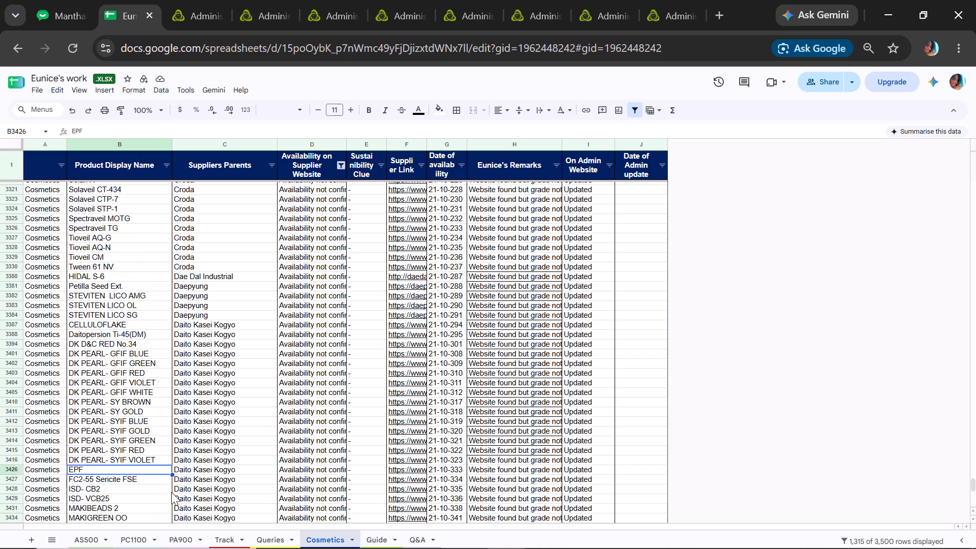
key("Up")
key("Up")
key("Up")
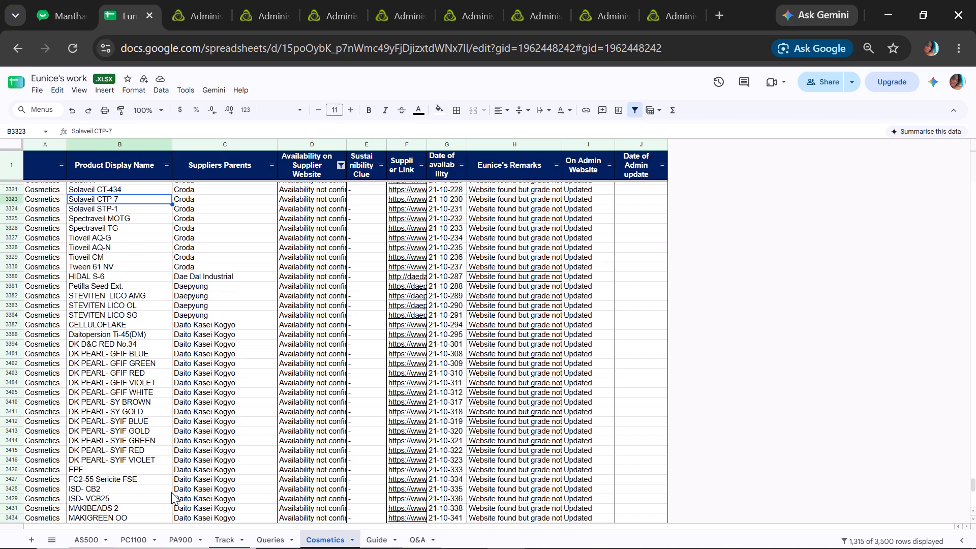
key("Up")
key("Up")
key("Up")
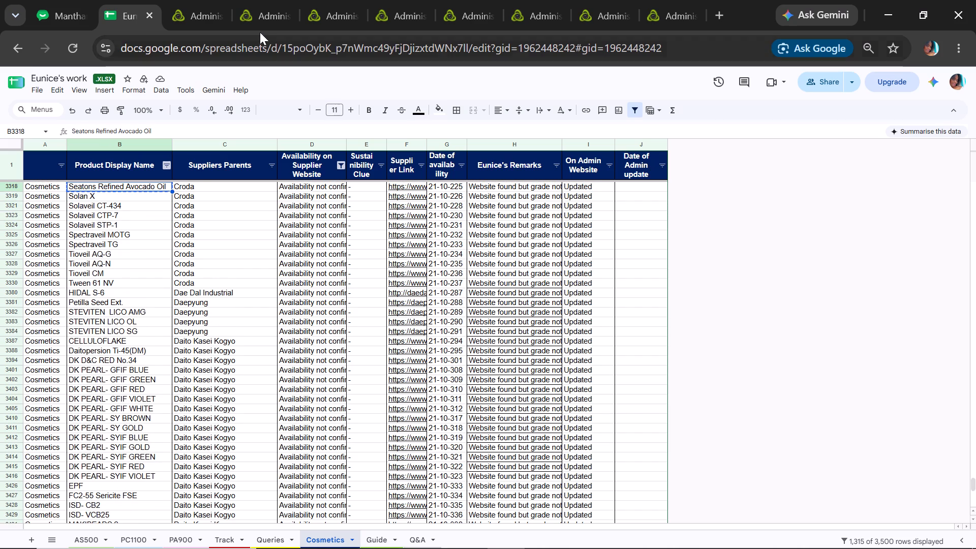
Set the product status of Seatons Refined Avocado Oil to Availability Not Confirmed in the admin site and save the changes.
left_click(202, 2)
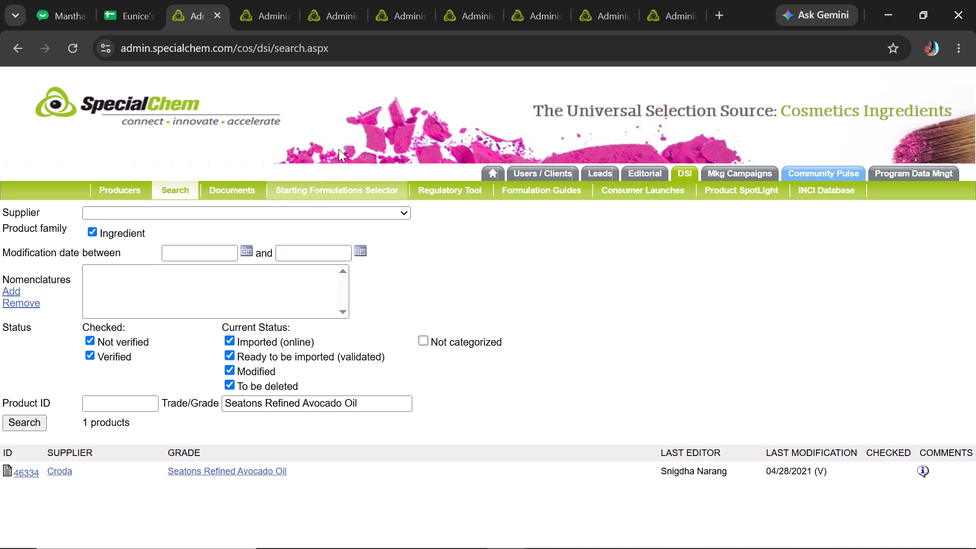
left_click(260, 20)
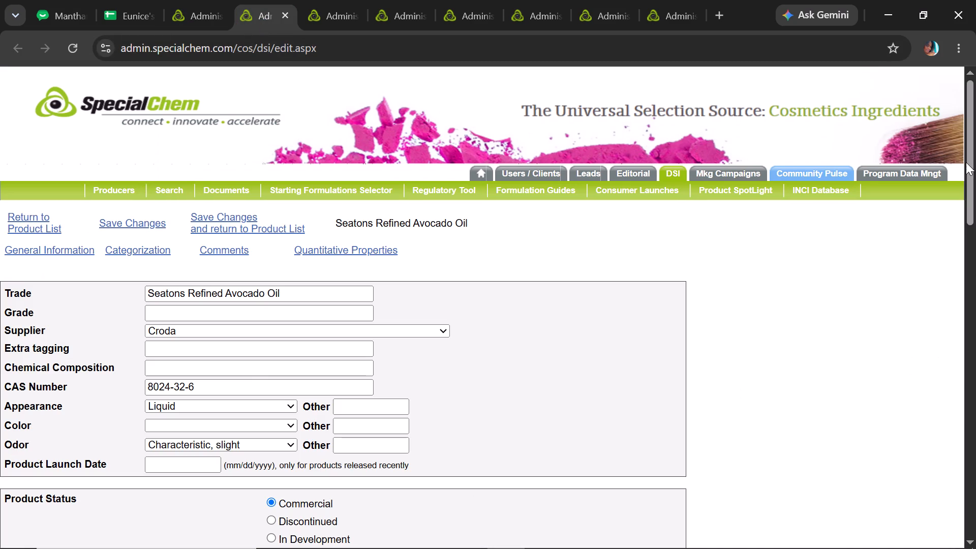
left_click_drag(966, 161, 969, 181)
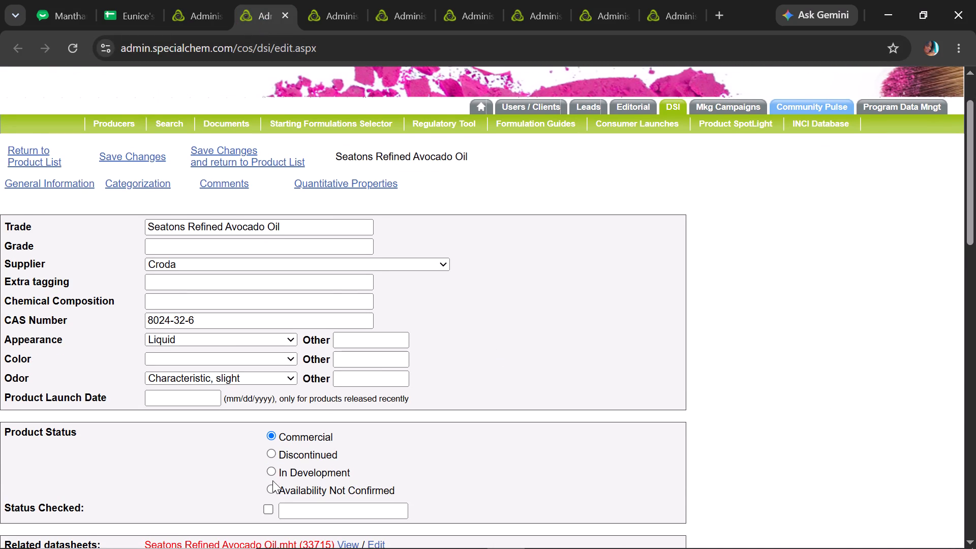
left_click(271, 486)
left_click(148, 158)
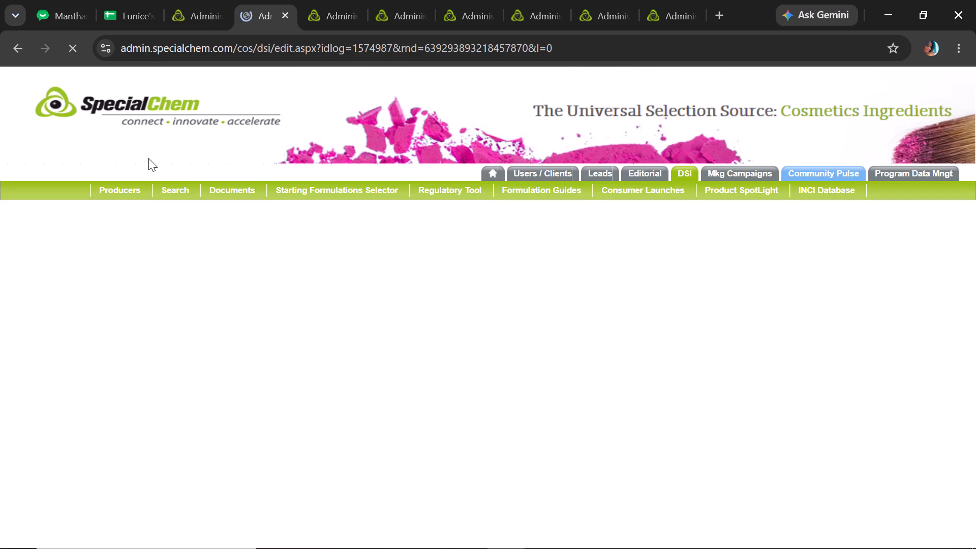
Copy the placeholder text {product} by {supplier} from the Guide sheet of the tracking spreadsheet.
left_click(113, 0)
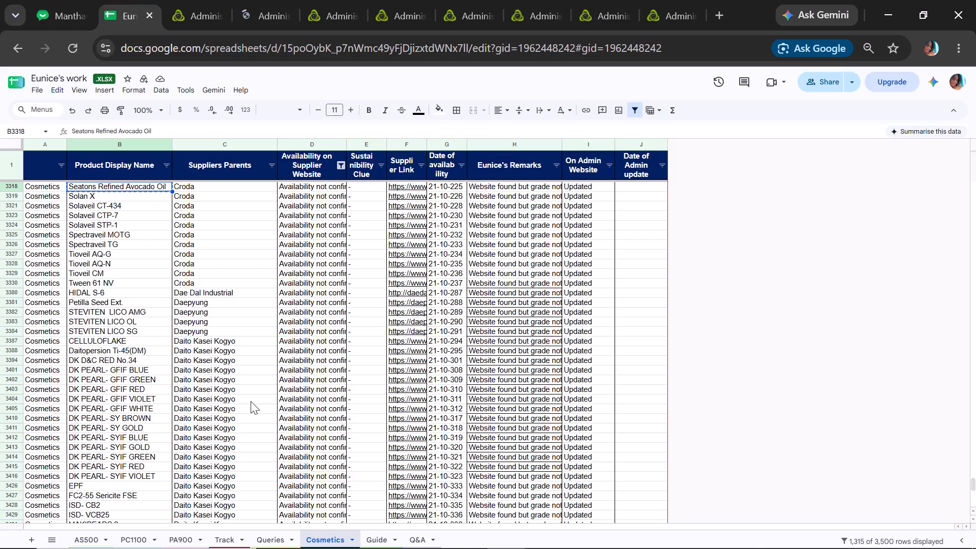
left_click(381, 547)
key("ctrl+c")
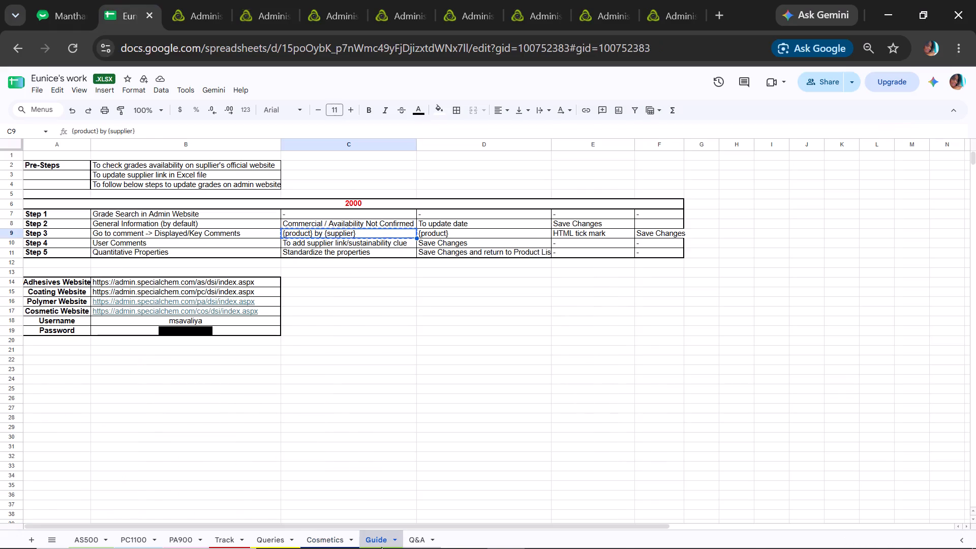
Replace "Seatons Refined Avocado Oil by Croda" in the product's Displayed/Key Comments with {product} by {supplier}.
left_click(273, 0)
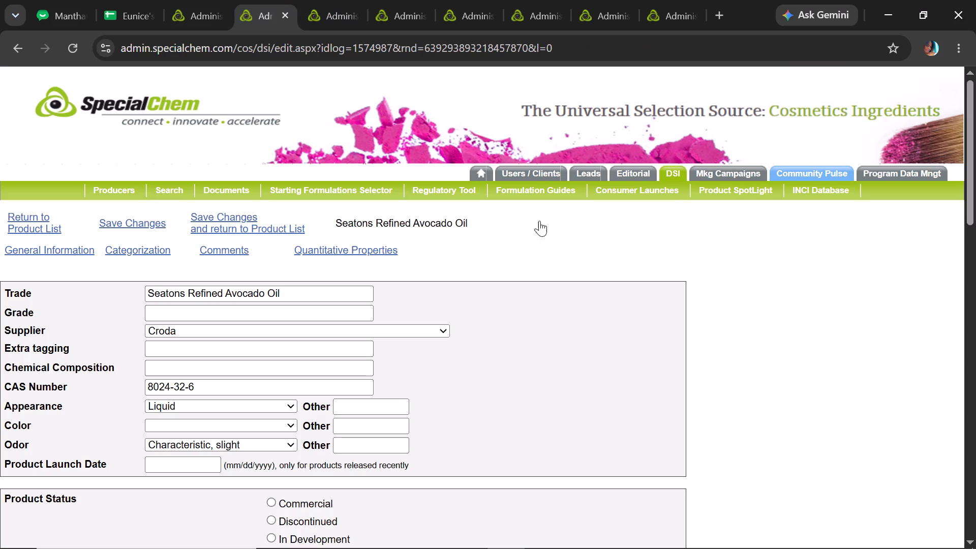
left_click_drag(975, 163, 975, 179)
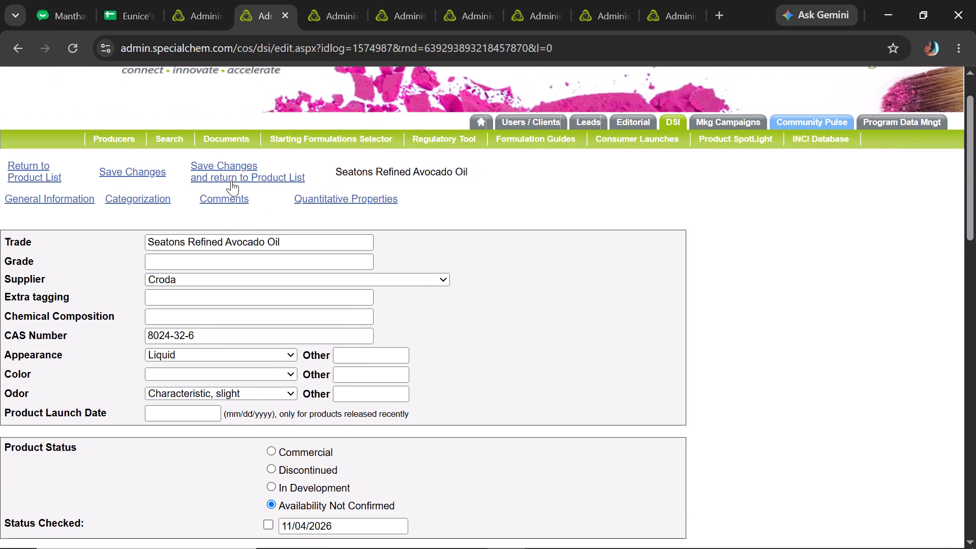
left_click(233, 199)
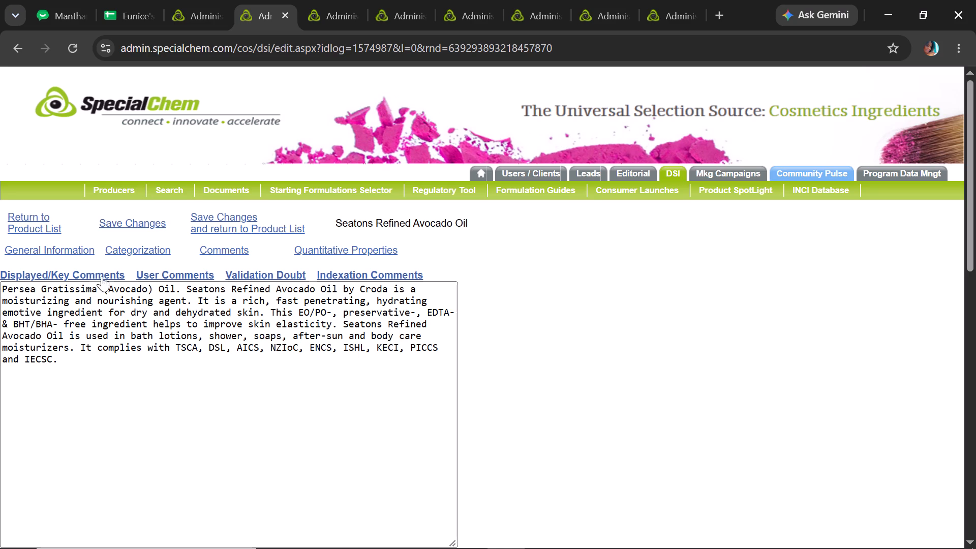
double_click(186, 289)
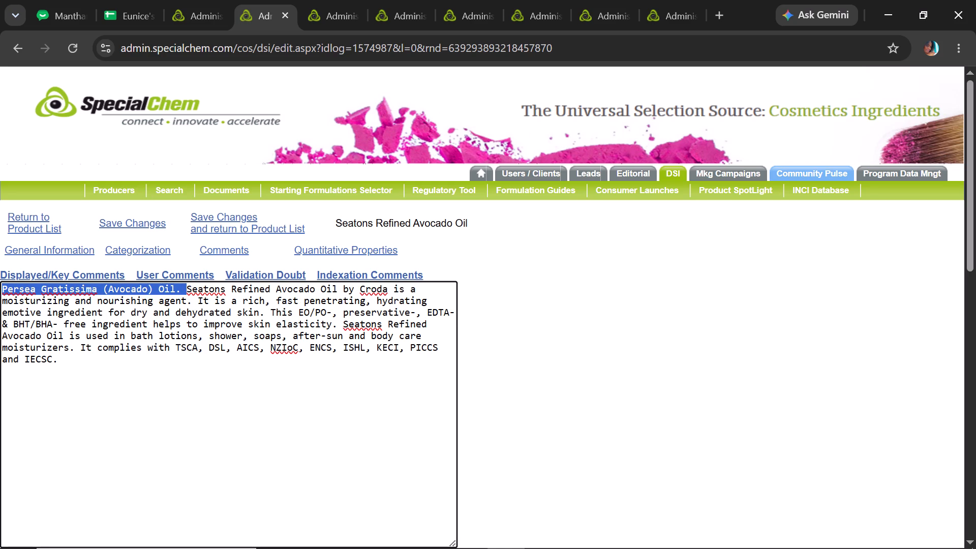
left_click(186, 289)
left_click_drag(186, 289, 386, 281)
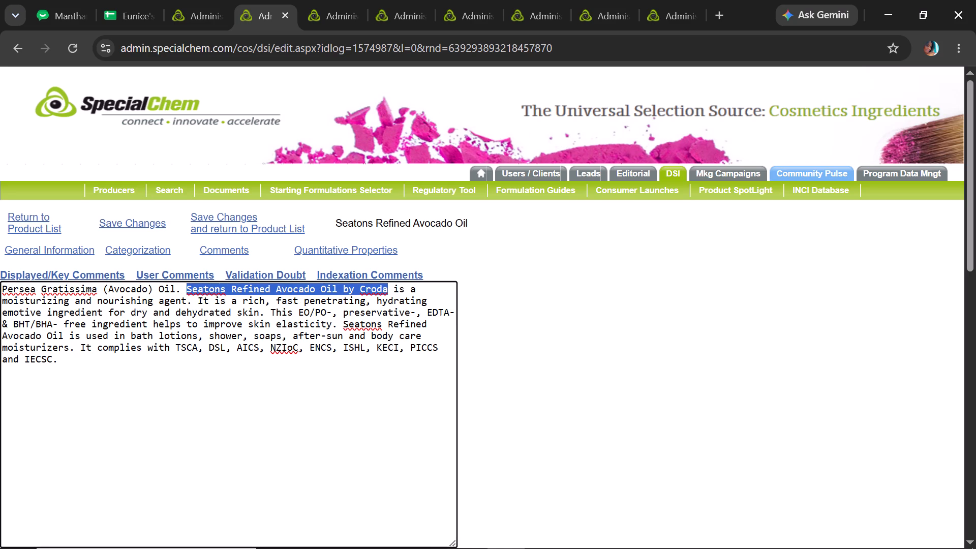
key("ctrl+v")
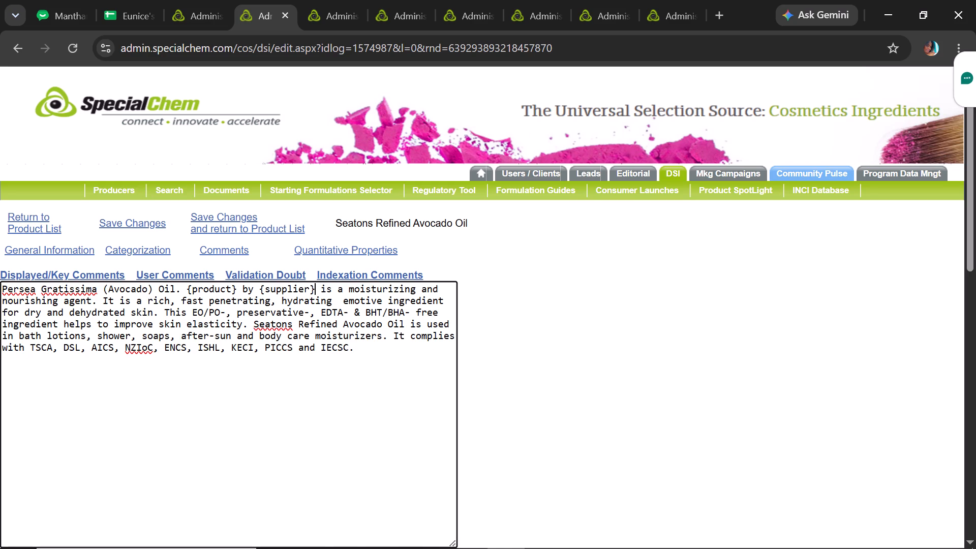
Replace the remaining mention of Seatons Refined Avocado Oil in the comment with the {product} placeholder.
left_click_drag(235, 289, 186, 291)
key("ctrl+c")
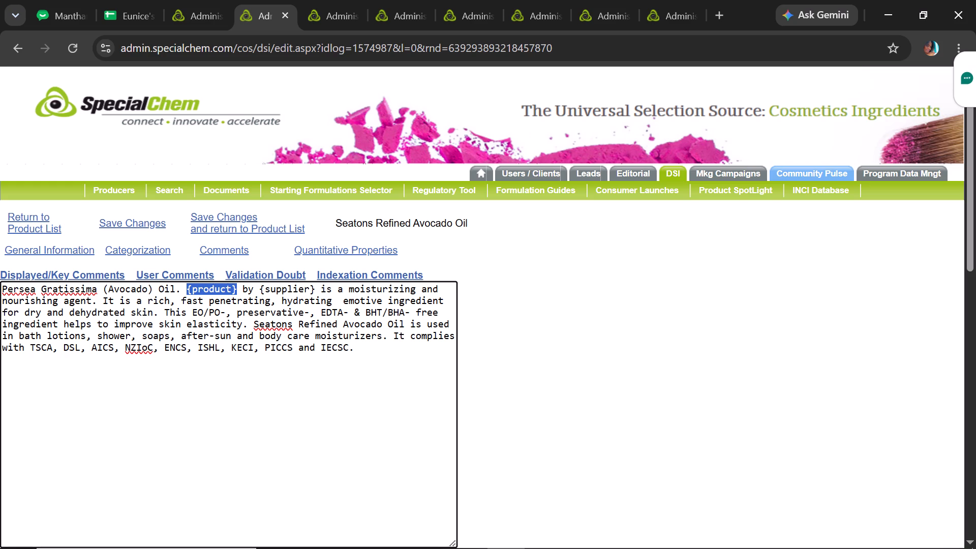
left_click_drag(253, 322, 407, 320)
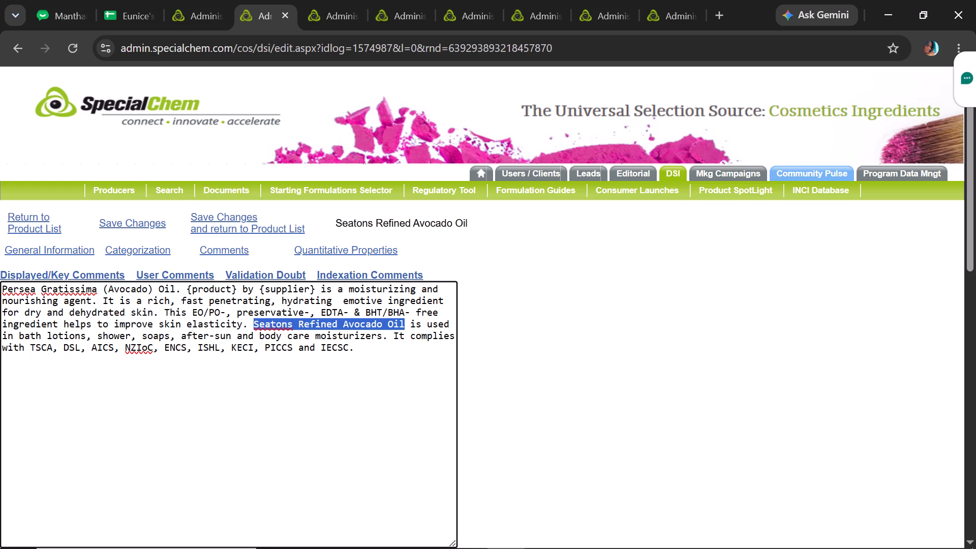
key("ctrl+v")
Enable Display as HTML for the Displayed/Key Comments and save the changes.
left_click_drag(975, 142, 970, 163)
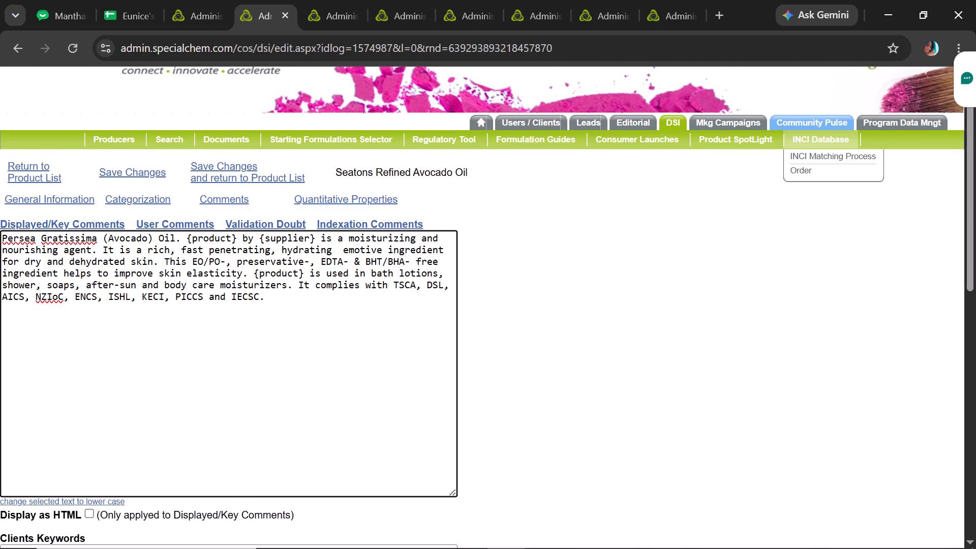
left_click(90, 513)
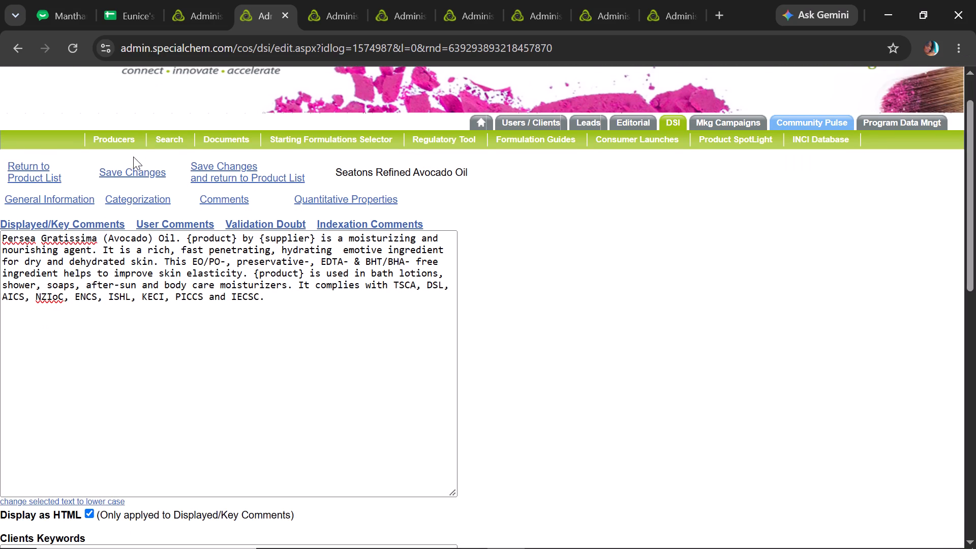
left_click(139, 170)
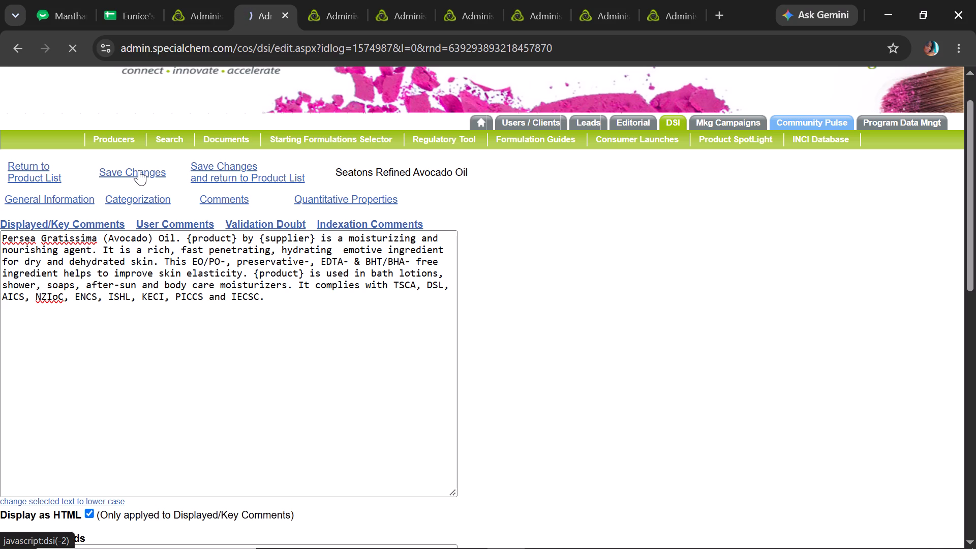
Open the quantitative properties of Seatons Refined Avocado Oil, then save the changes and return to the product list.
left_click(307, 255)
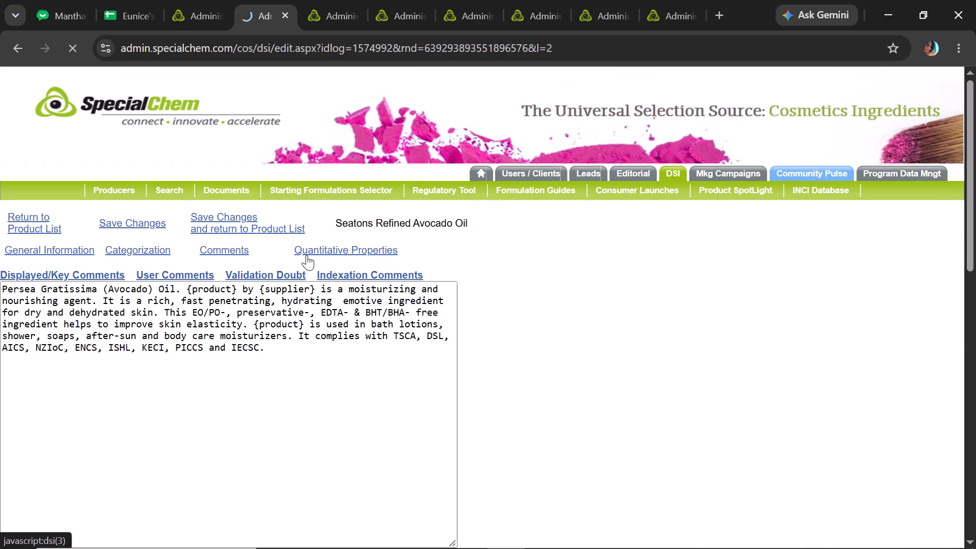
left_click(206, 214)
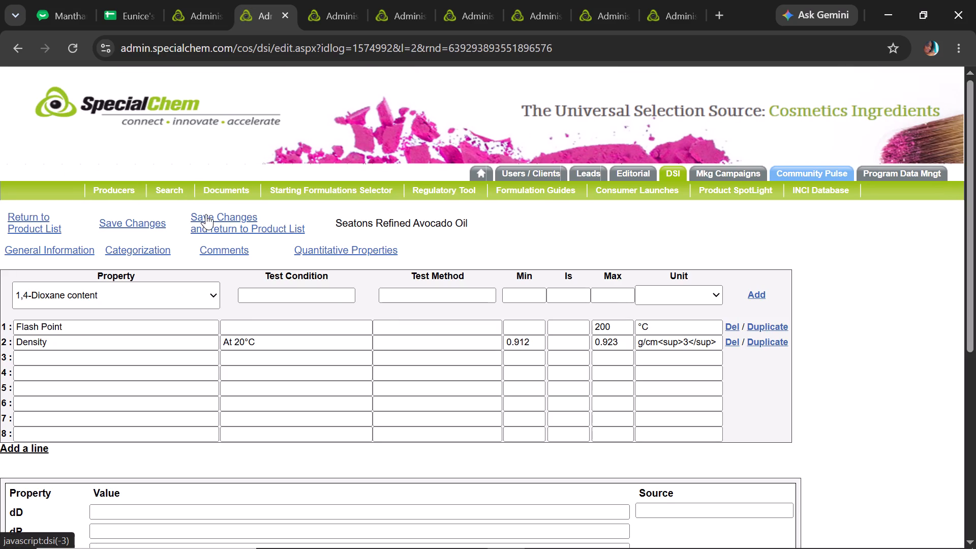
Copy the product name Solan X, listed after Seatons Refined Avocado Oil, from the Cosmetics sheet of the tracking spreadsheet.
left_click(137, 2)
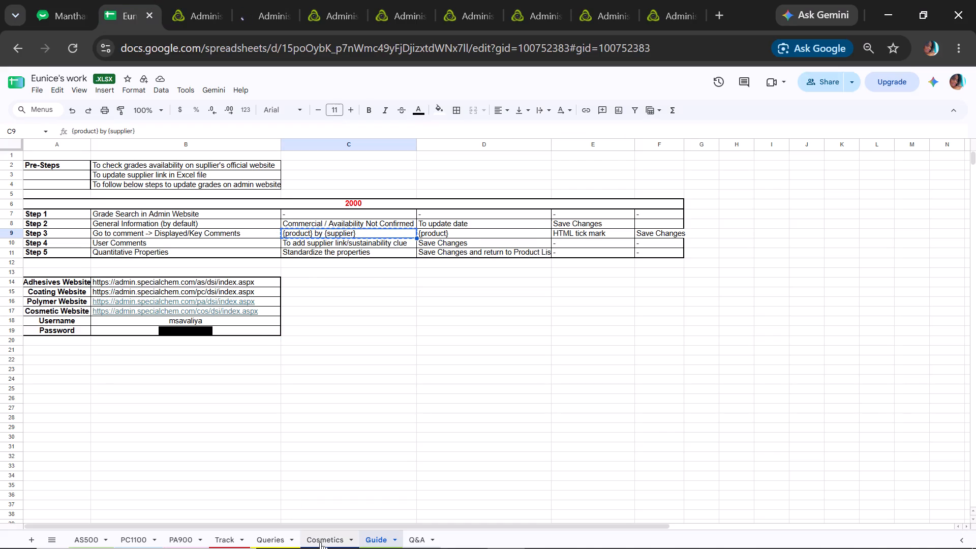
left_click(323, 540)
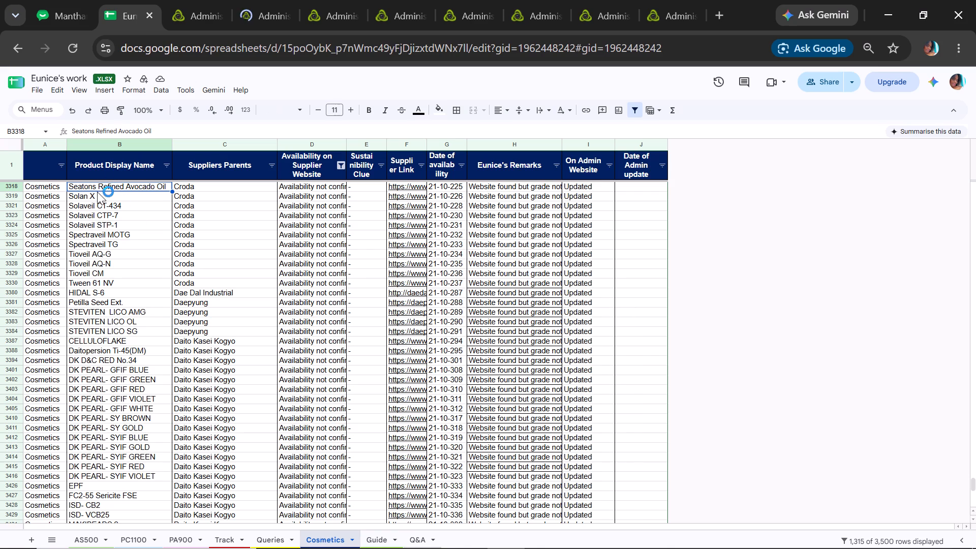
left_click(98, 195)
key("ctrl+c")
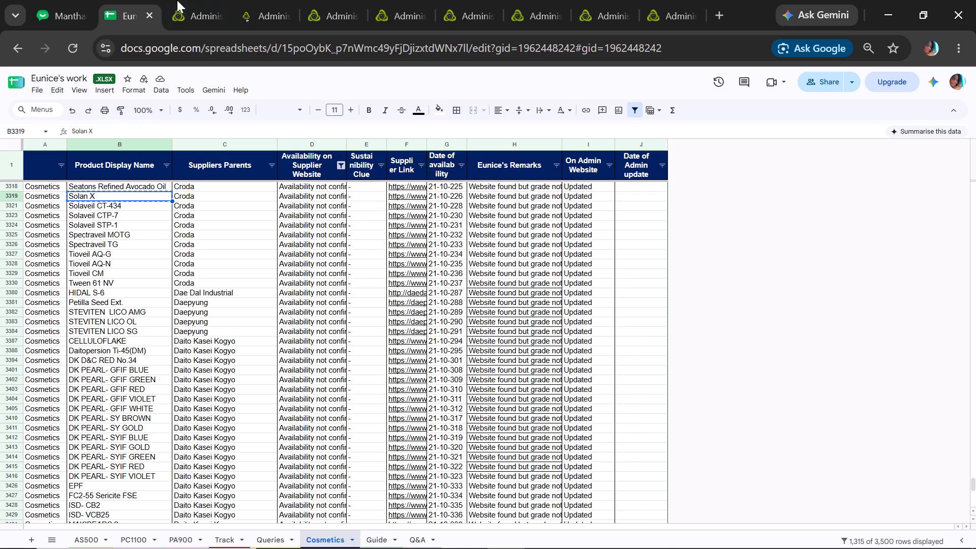
Search the cosmetics admin site for the trade/grade Solan X and open its product record.
left_click(214, 0)
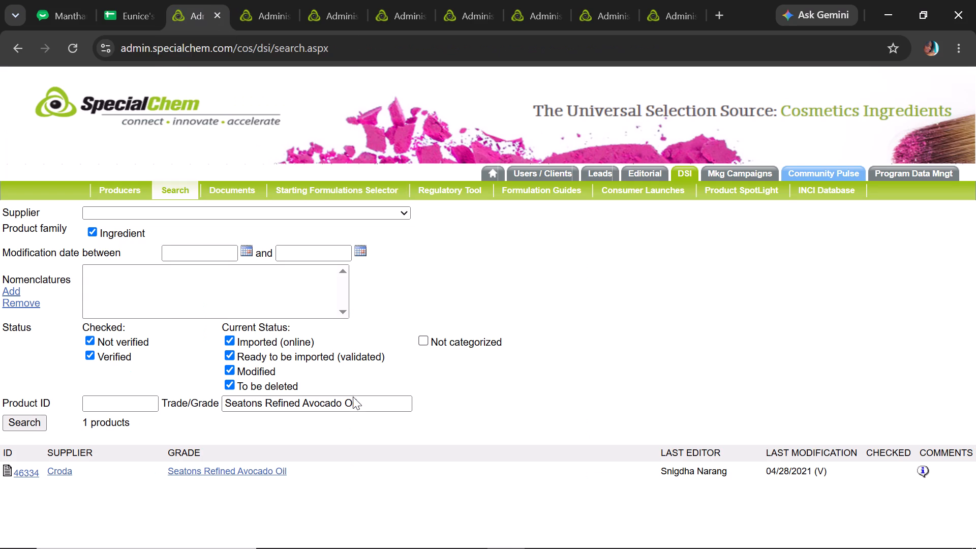
left_click_drag(368, 407, 21, 378)
key("ctrl+v")
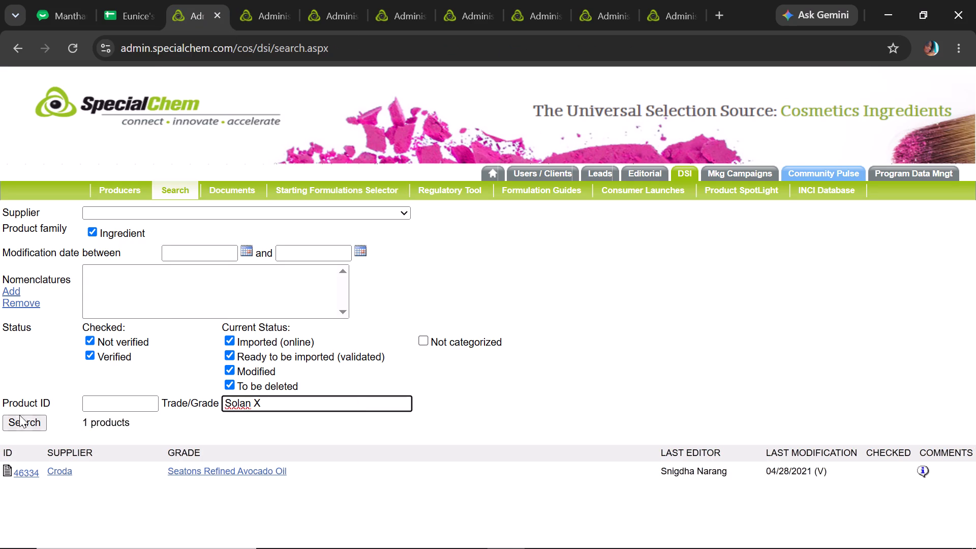
left_click(23, 418)
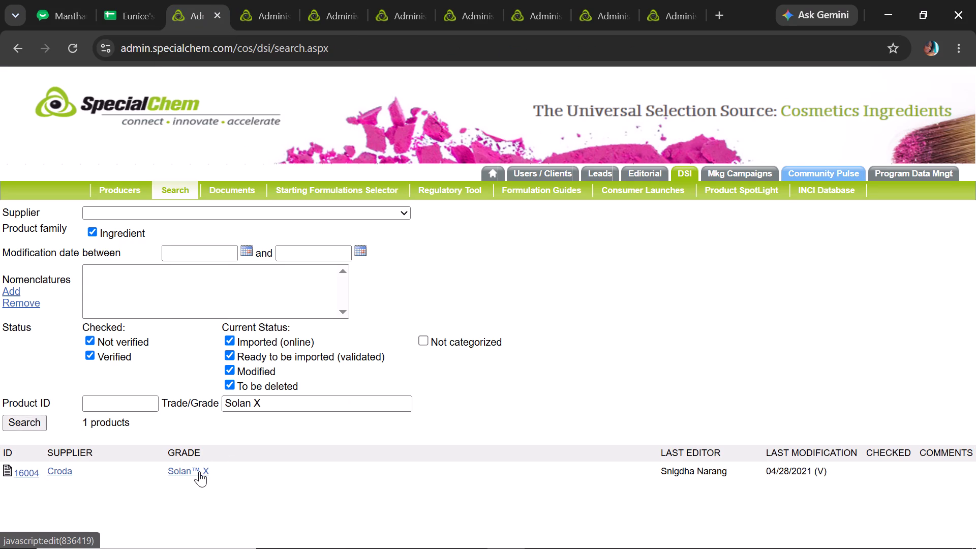
left_click(199, 471)
Copy the placeholder text {product} by {supplier} from the Guide sheet of the tracking spreadsheet.
left_click(124, 4)
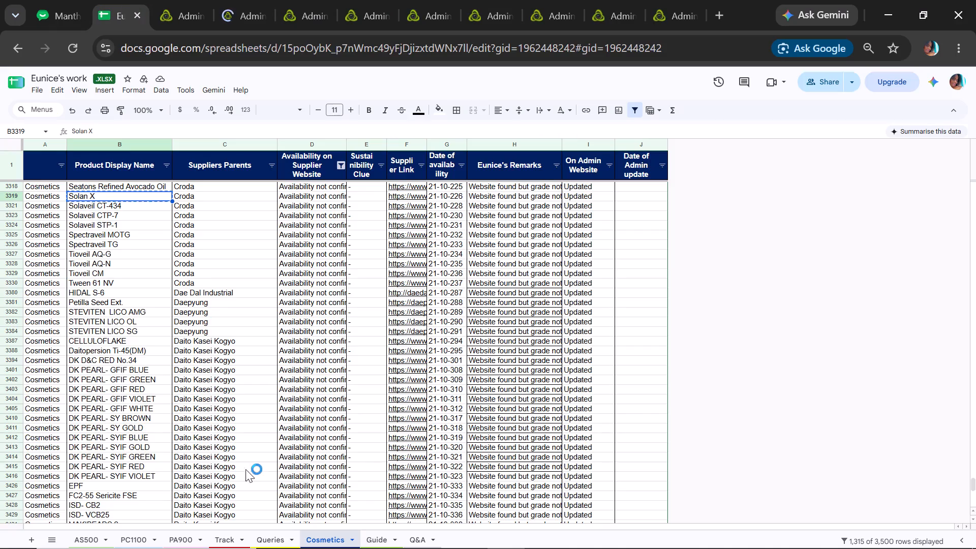
left_click(371, 535)
key("ctrl+c")
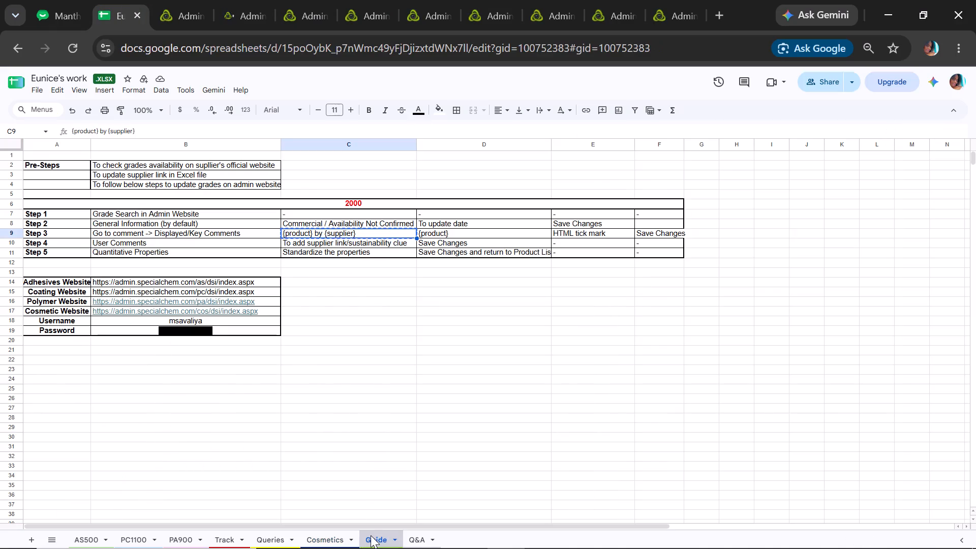
Set the product status of Solan X to Availability Not Confirmed with the status checked date 11/04/2026, and save the changes.
left_click(261, 2)
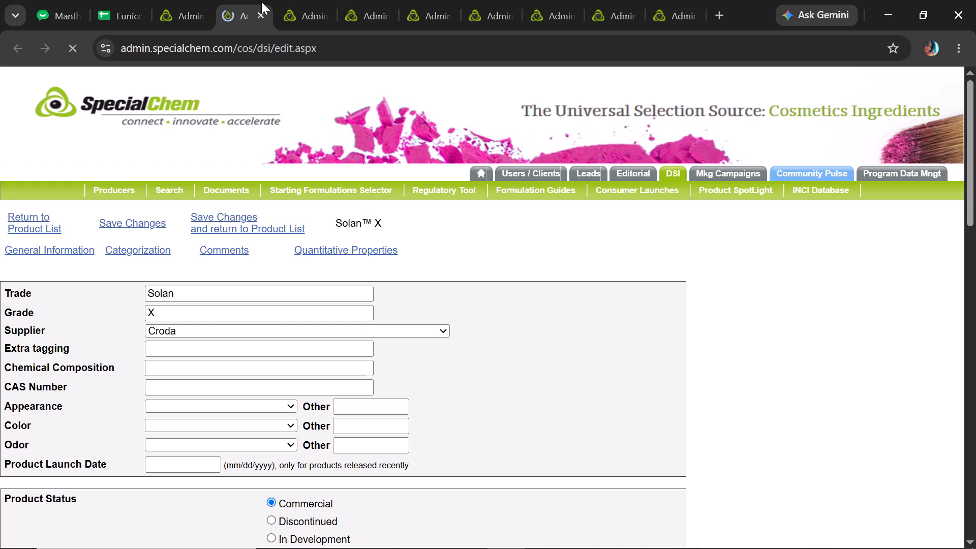
left_click_drag(975, 150, 971, 170)
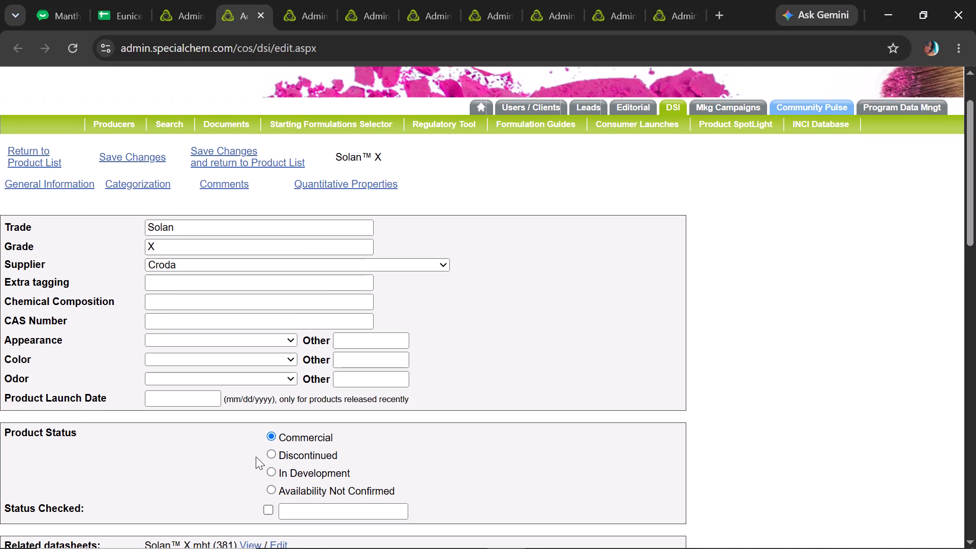
left_click(272, 487)
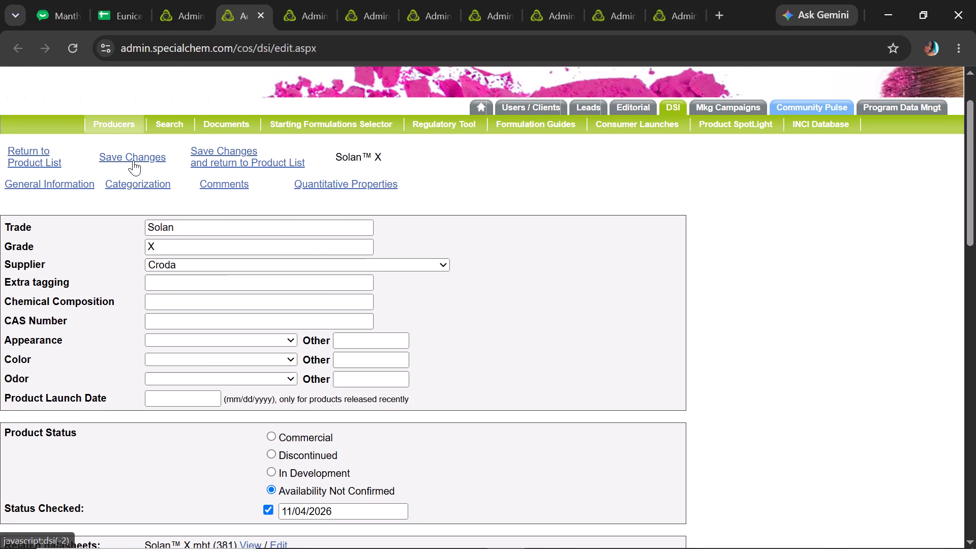
left_click(134, 158)
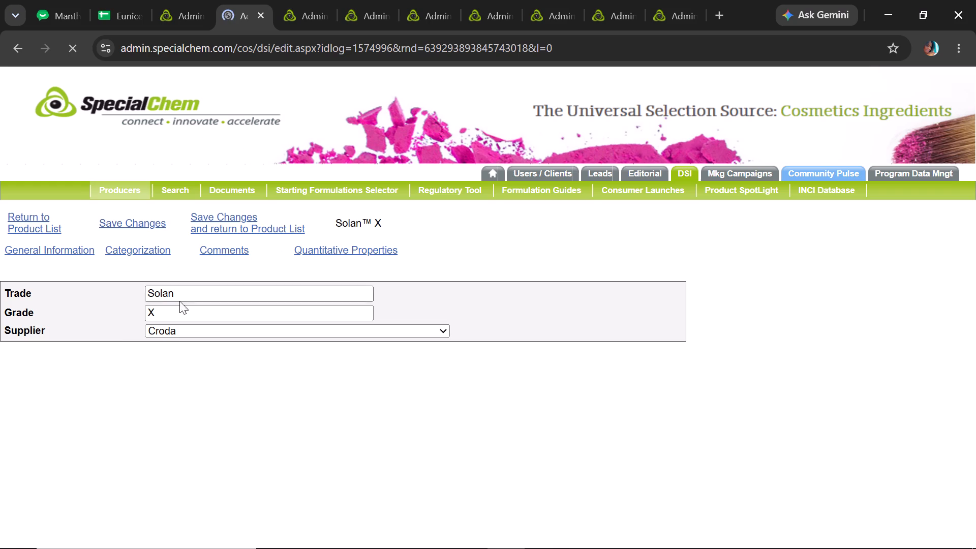
Open the Displayed/Key Comments of Solan X and replace "Solan™ X by Croda" with {product} by {supplier}.
left_click(221, 251)
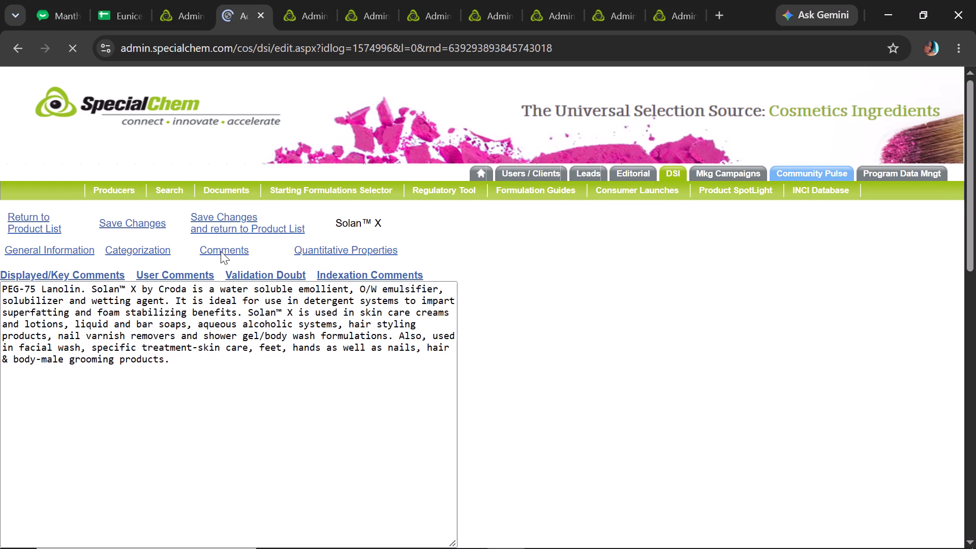
double_click(93, 288)
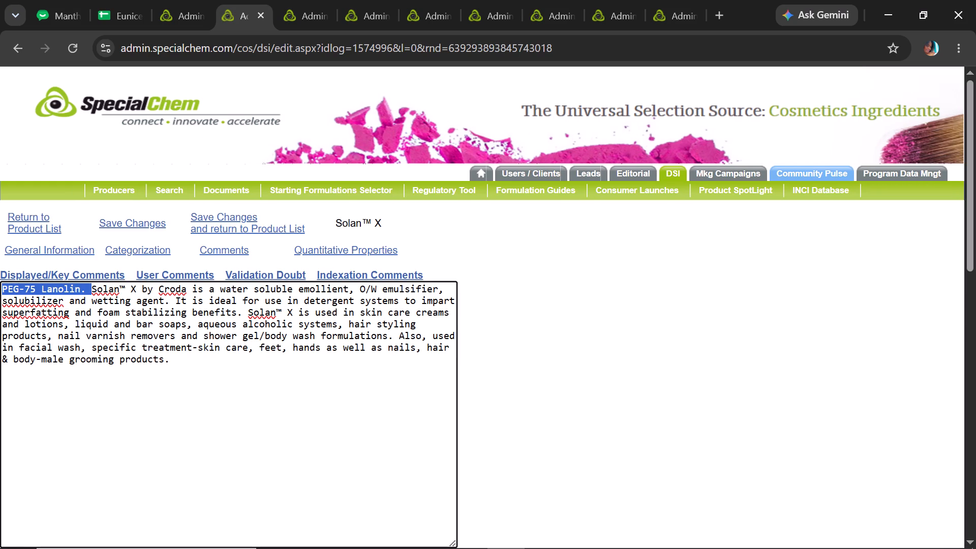
left_click(93, 288)
left_click_drag(93, 288, 186, 276)
key("ctrl+v")
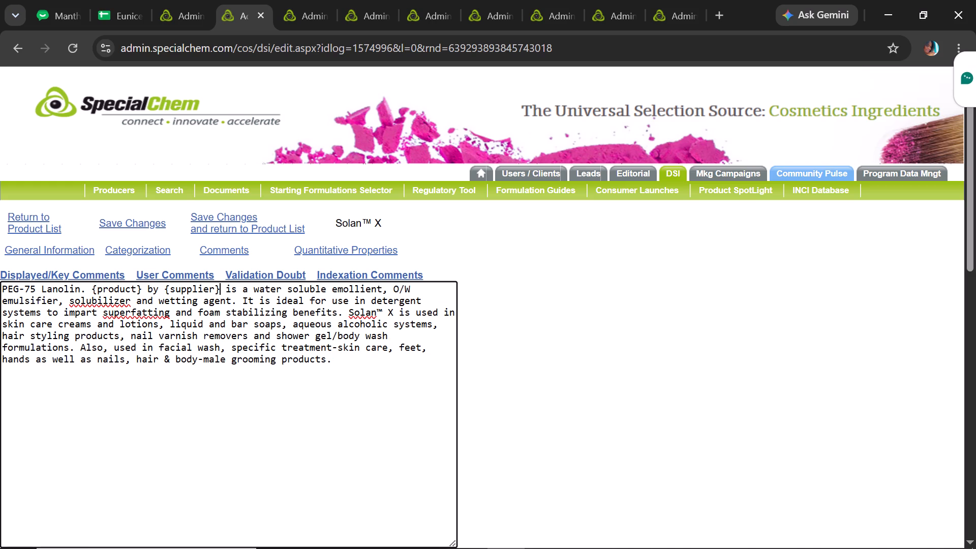
Replace the remaining "Solan™ X" mention, before "is used in skin care creams", with {product}.
left_click_drag(141, 286, 90, 285)
key("ctrl+c")
left_click_drag(348, 315, 396, 311)
key("ctrl+c")
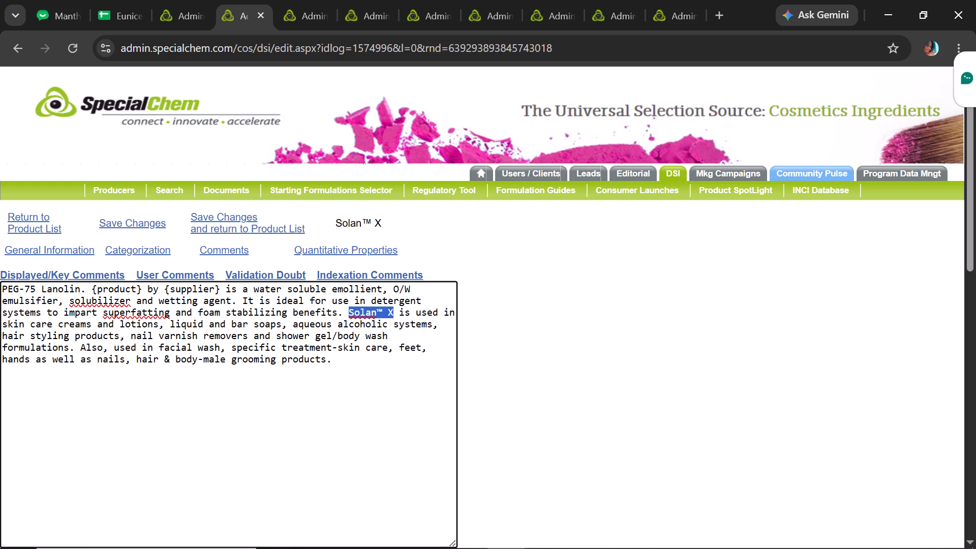
key("ctrl+v")
key("BackSpace")
key("BackSpace")
key("BackSpace")
key("BackSpace")
key("BackSpace")
key("BackSpace")
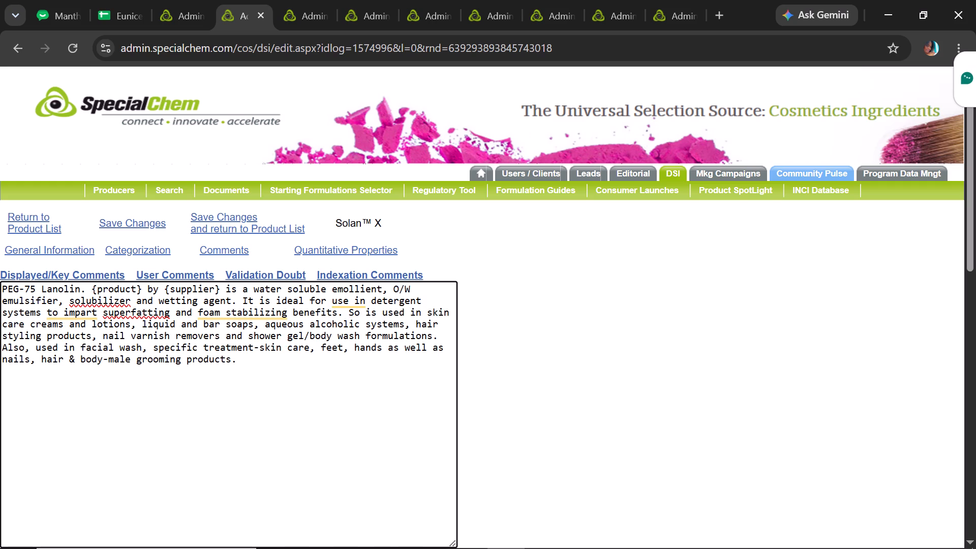
key("BackSpace")
key("BackSpace")
type("{product")
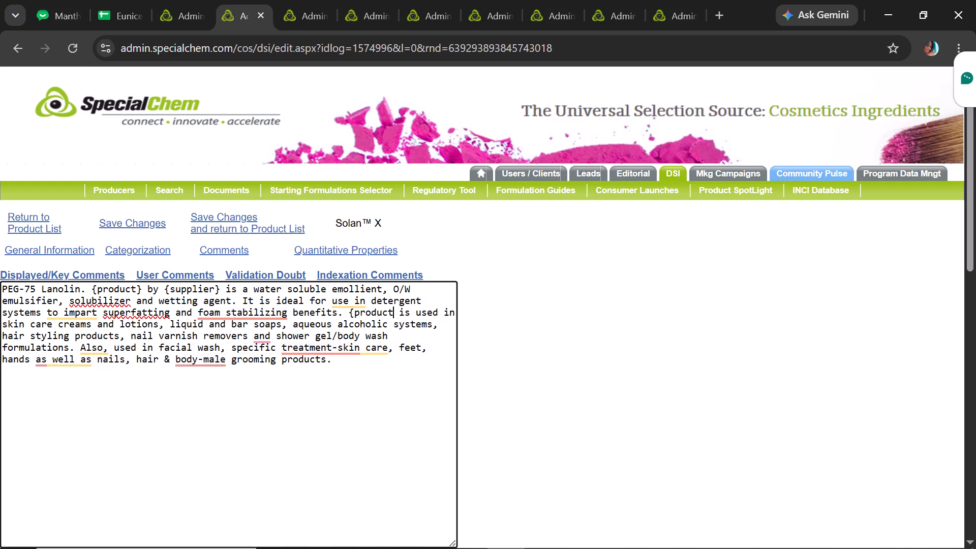
key("shift+braceright")
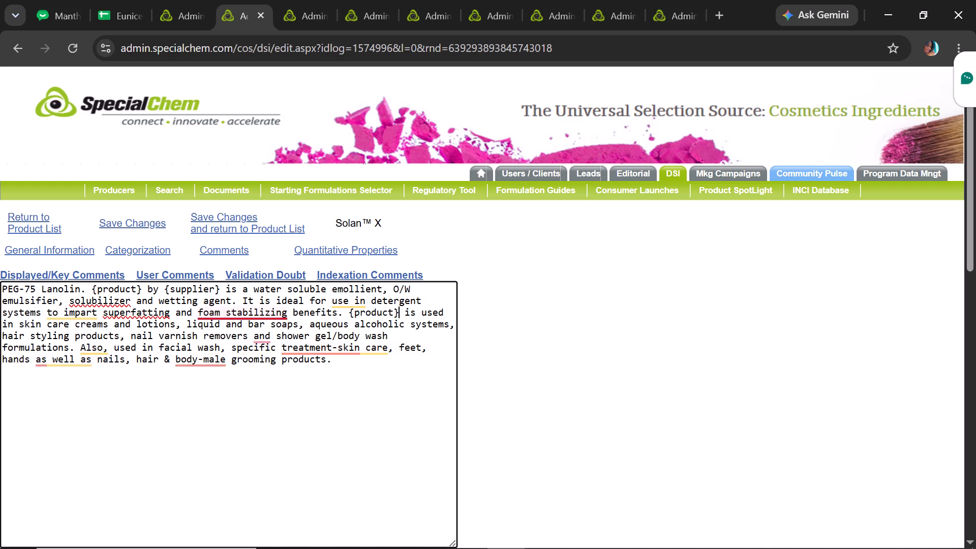
Apply the Grammarly corrections "foam-stabilizing", "treatment skin" and "body male" in the comment, and add a comma before "and shower gel/body wash".
left_click(269, 341)
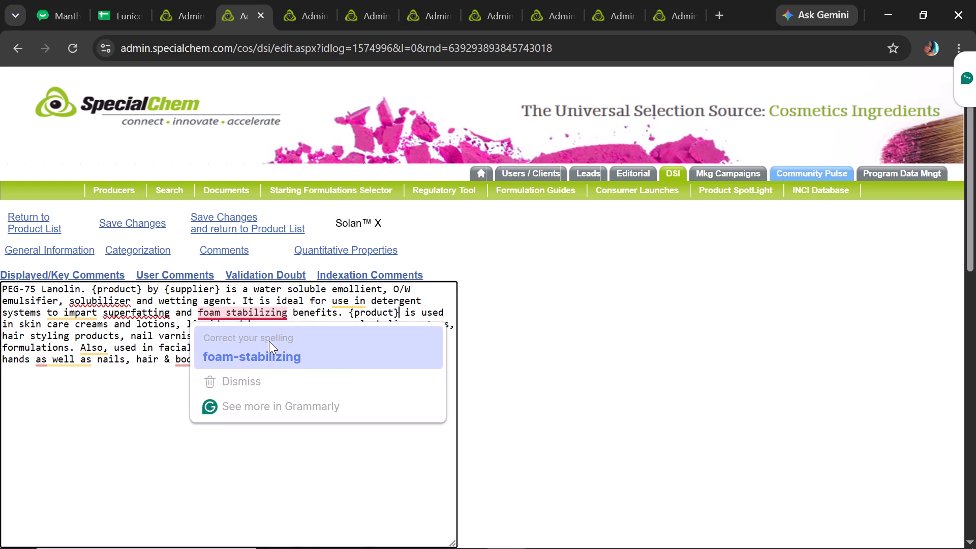
type("foam-stabilizing")
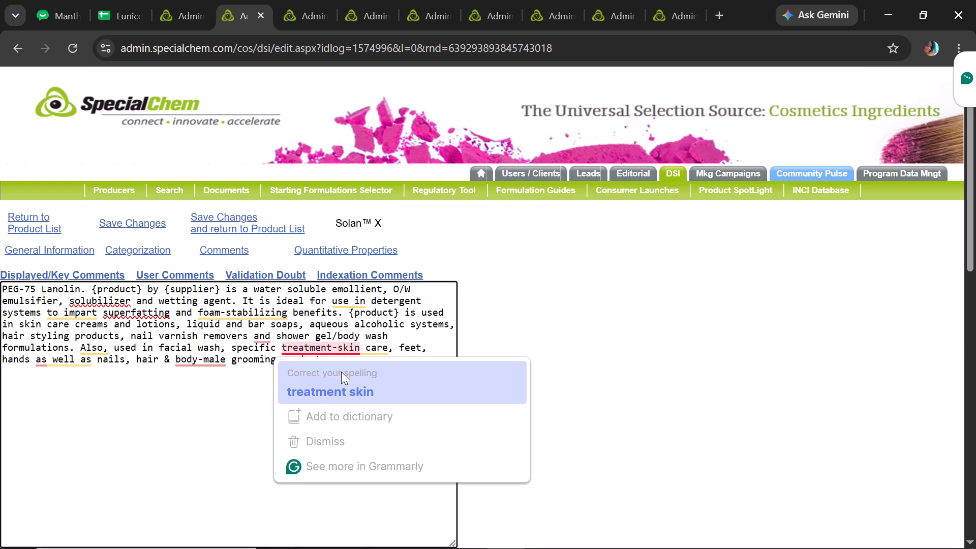
left_click_drag(341, 372, 260, 336)
type("treatm")
key("e")
key("n")
key("t")
key("s")
key("k")
type("in")
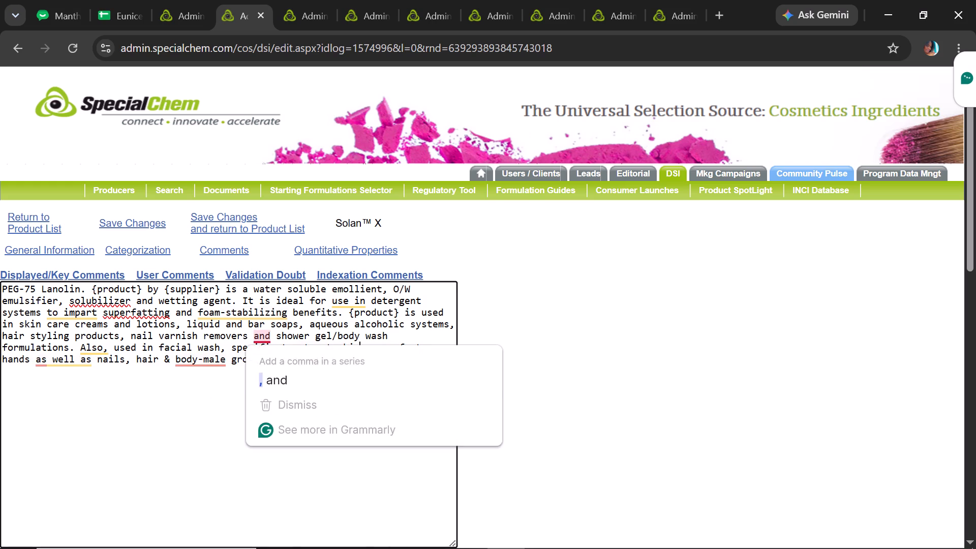
left_click(287, 361)
key("comma")
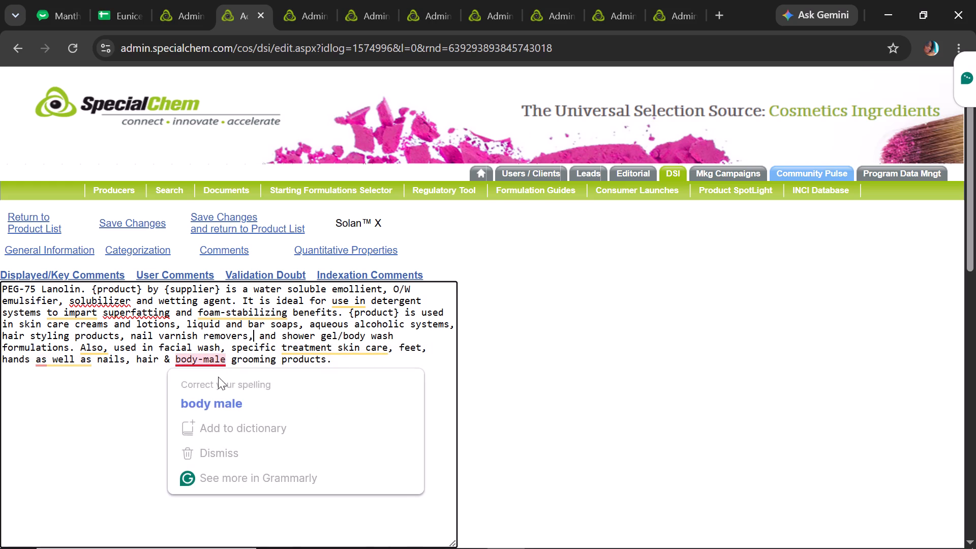
left_click(222, 385)
key("b")
type("ody")
key("m")
key("a")
key("l")
key("e")
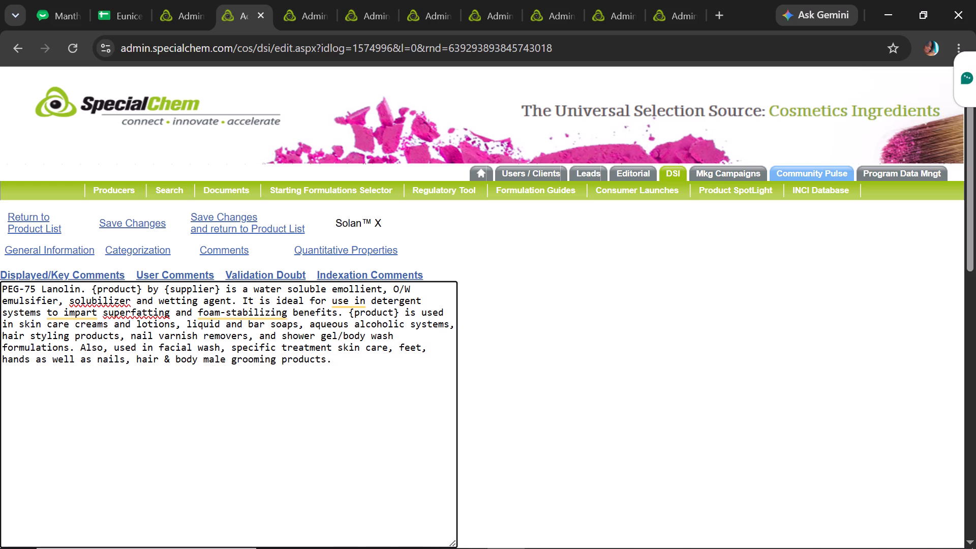
Enable Display as HTML for the Solan X comment and save the changes.
left_click_drag(975, 219, 970, 247)
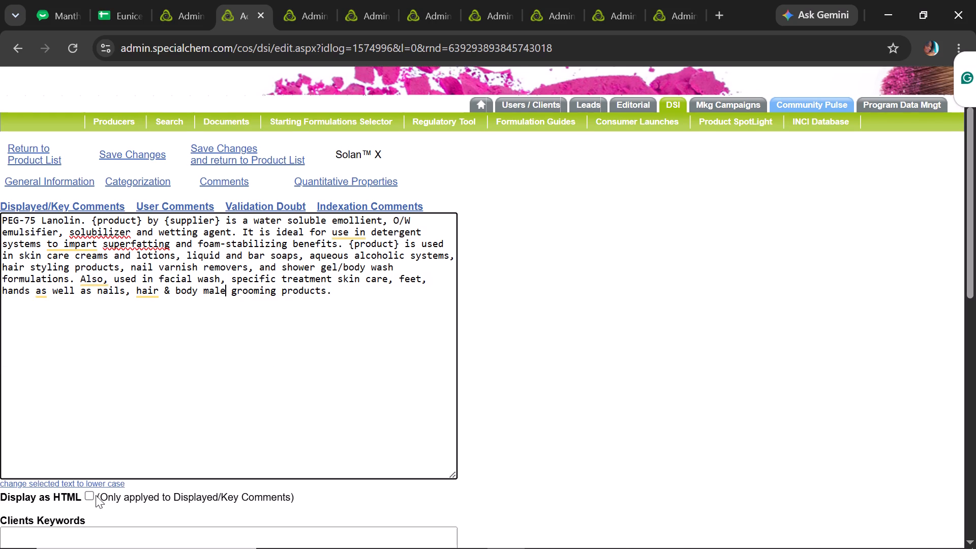
left_click(90, 495)
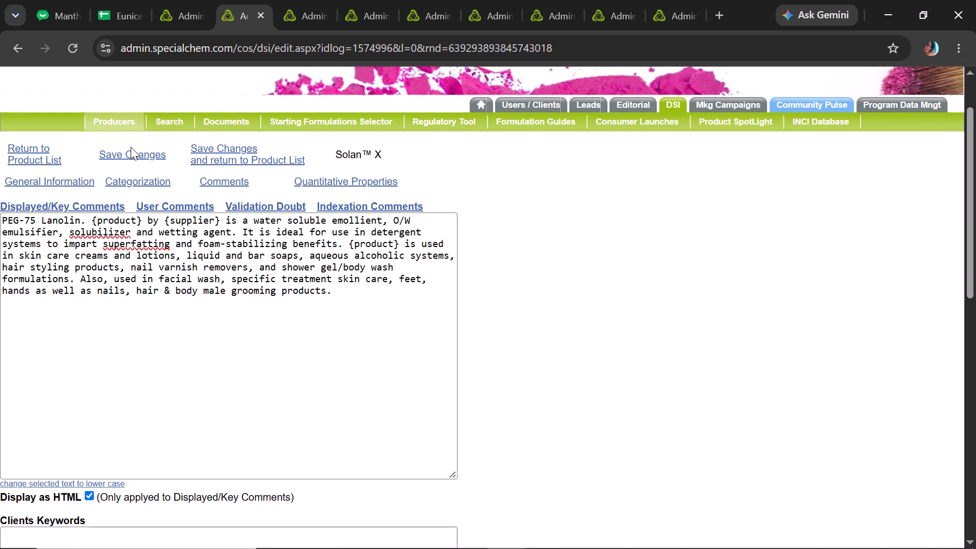
left_click(135, 155)
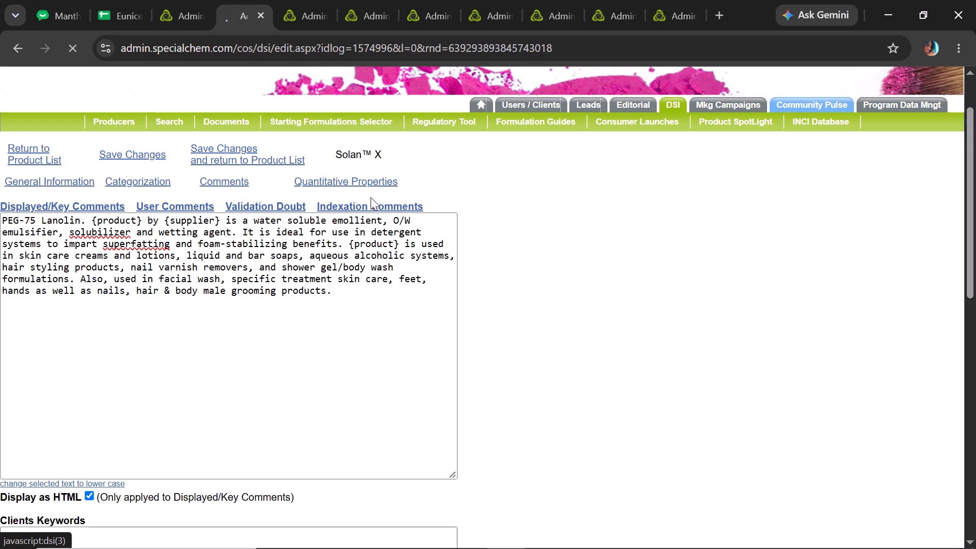
Open the quantitative properties of Solan X, then save the changes and return to the product list.
left_click(317, 249)
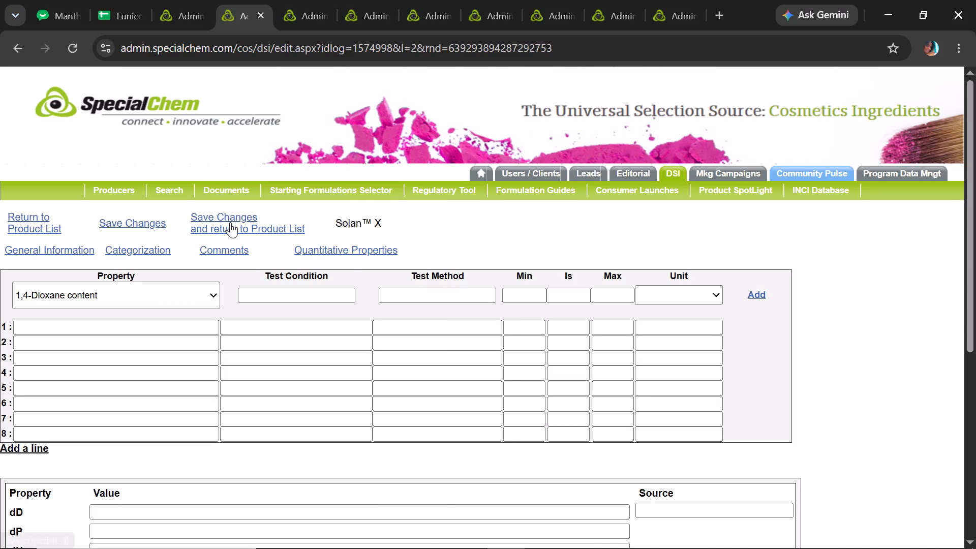
left_click(230, 222)
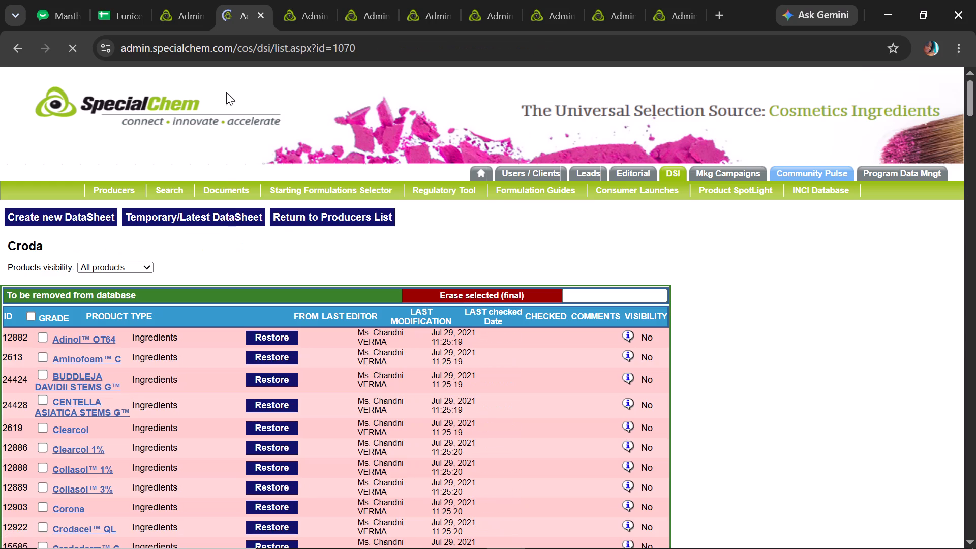
Copy the product name Solaveil CT-434, listed after Solan X, from the Cosmetics sheet of the tracking spreadsheet.
left_click(130, 20)
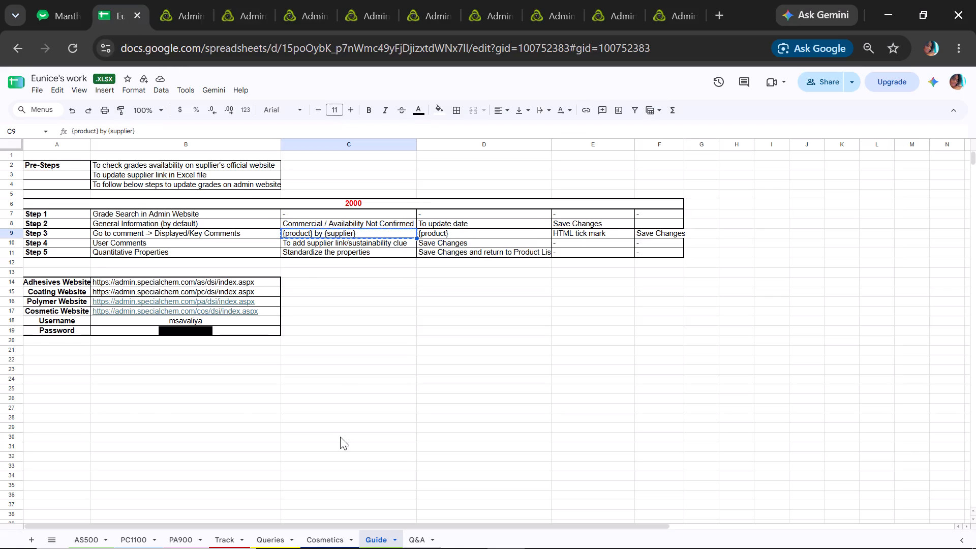
left_click(321, 537)
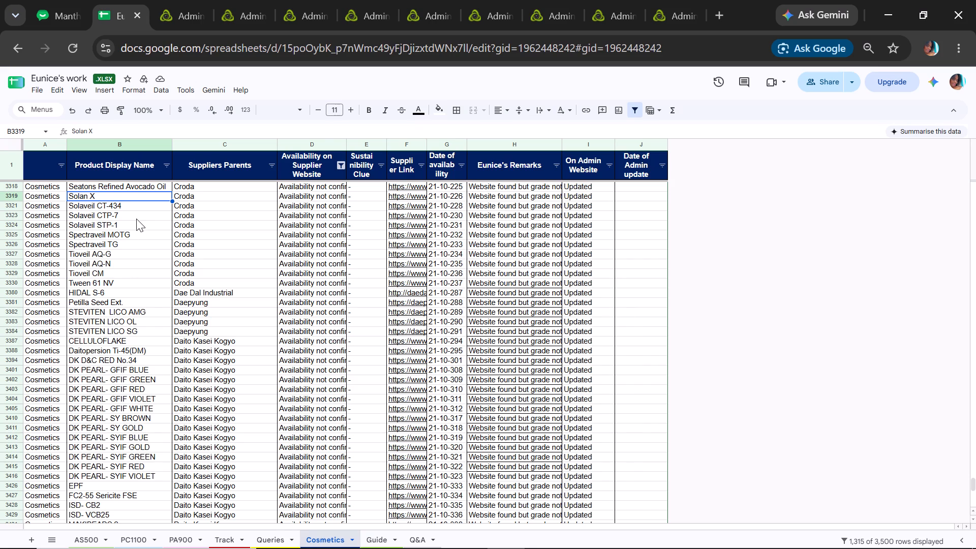
left_click(135, 207)
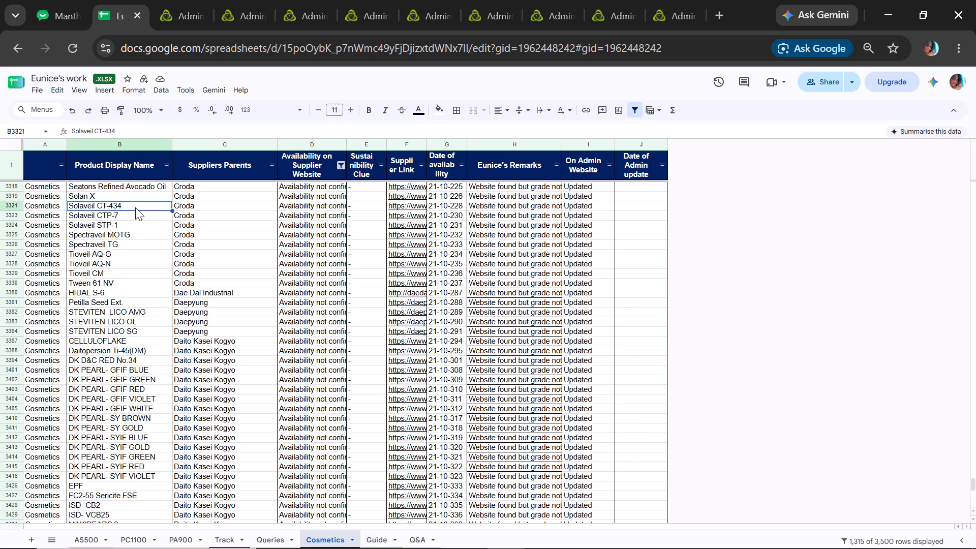
key("ctrl+c")
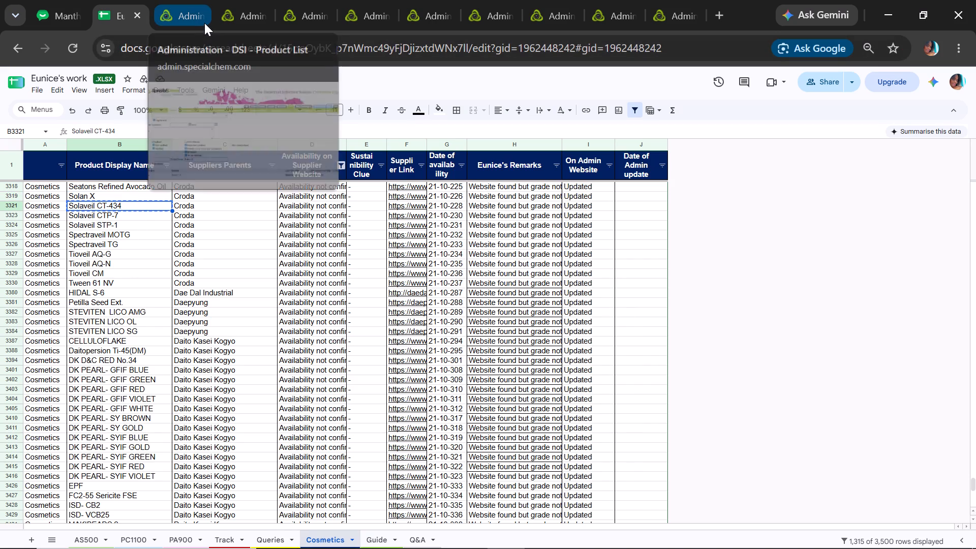
Search the cosmetics admin site for the trade/grade Solaveil, leaving out the grade code CT-434.
left_click(208, 22)
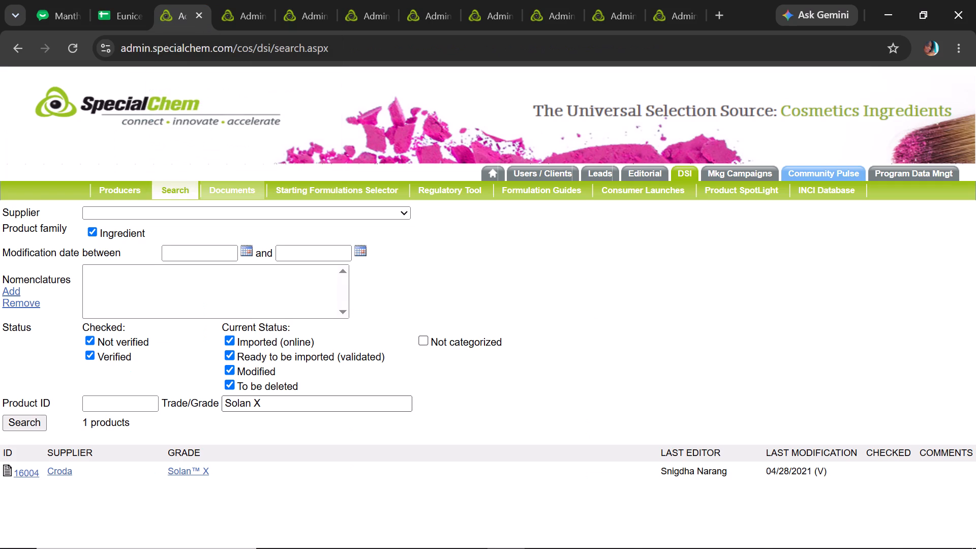
left_click_drag(276, 410, 90, 401)
key("ctrl+v")
key("BackSpace")
key("BackSpace")
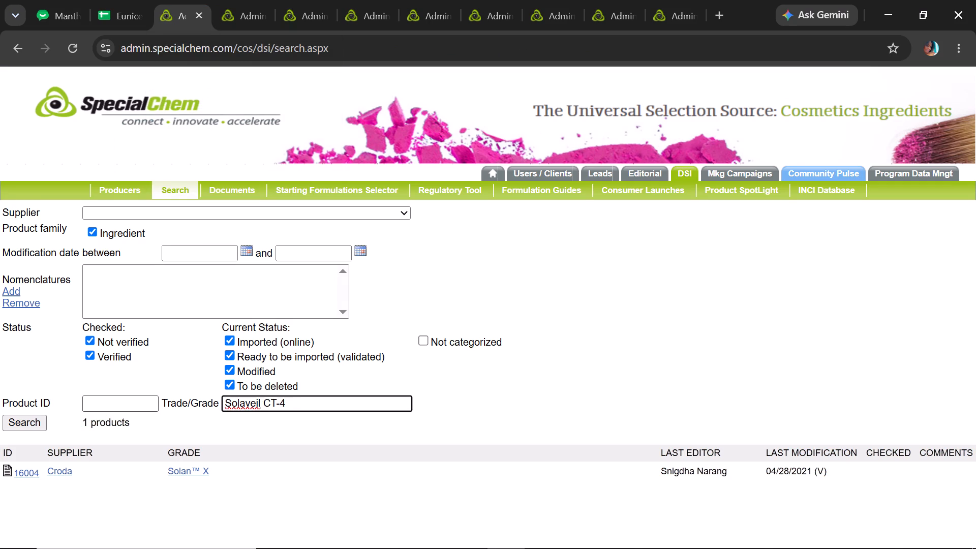
key("BackSpace")
key("BackSpace")
key("BackSpace")
key("BackSpace")
key("BackSpace")
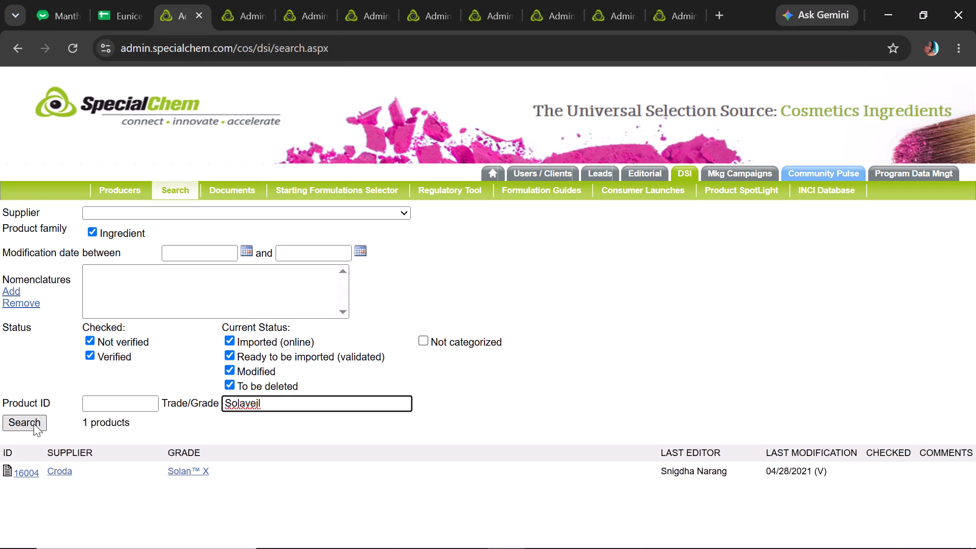
left_click(34, 423)
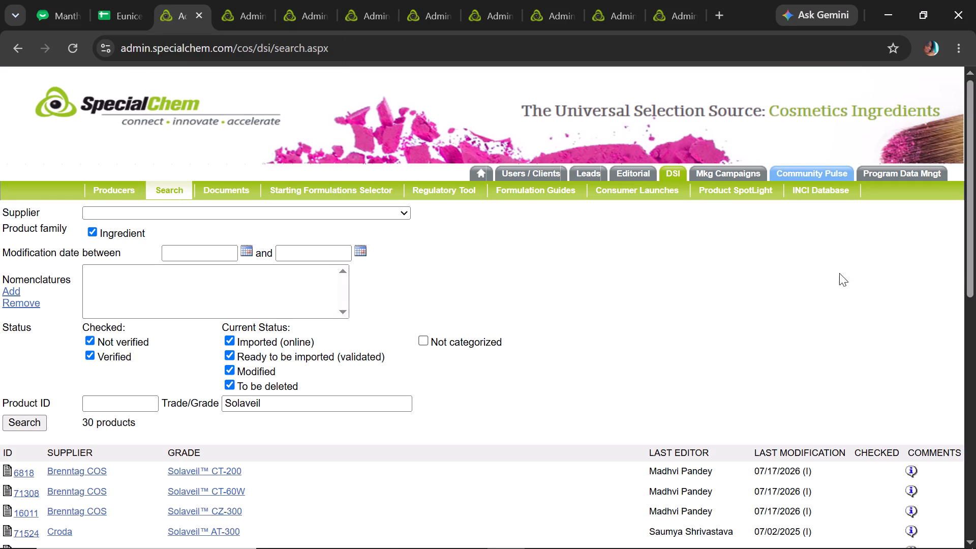
Check the Solaveil grade in the tracking spreadsheet and open the Croda ADV product Solaveil CTP-1 from the search results.
left_click_drag(975, 252, 975, 388)
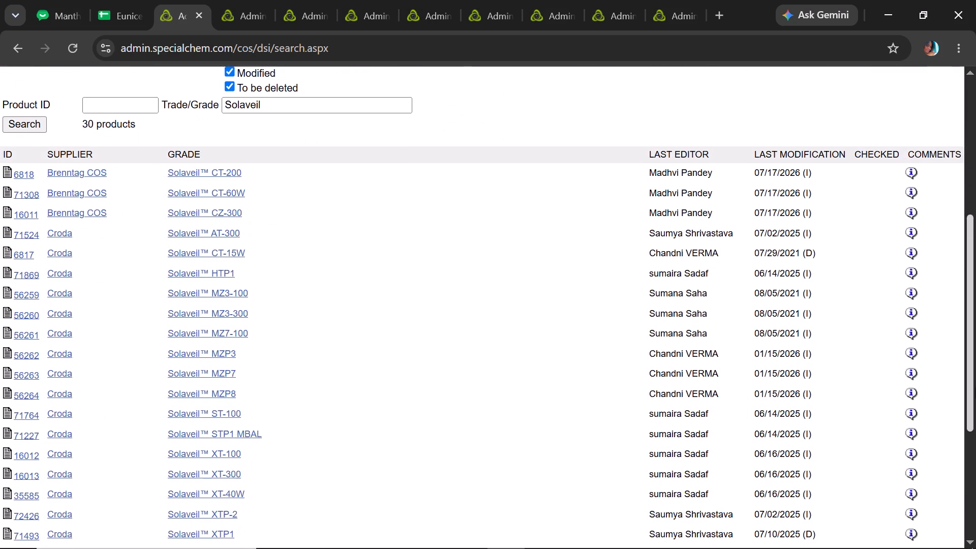
left_click_drag(975, 388, 975, 426)
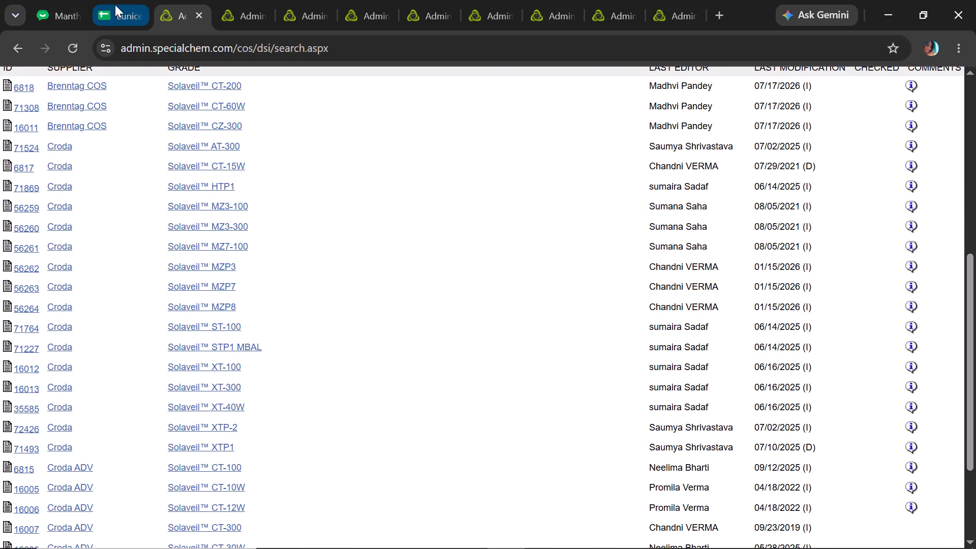
left_click(115, 4)
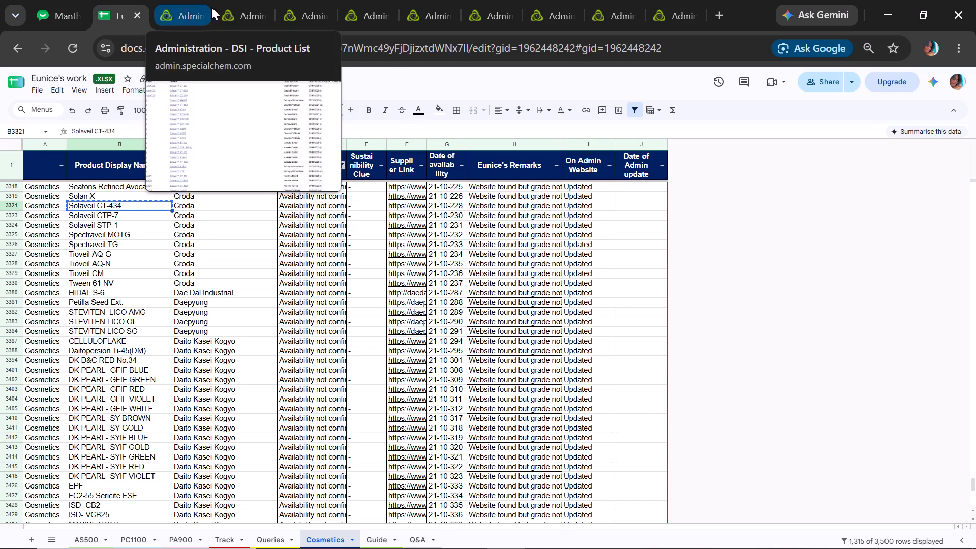
left_click(223, 2)
left_click(184, 3)
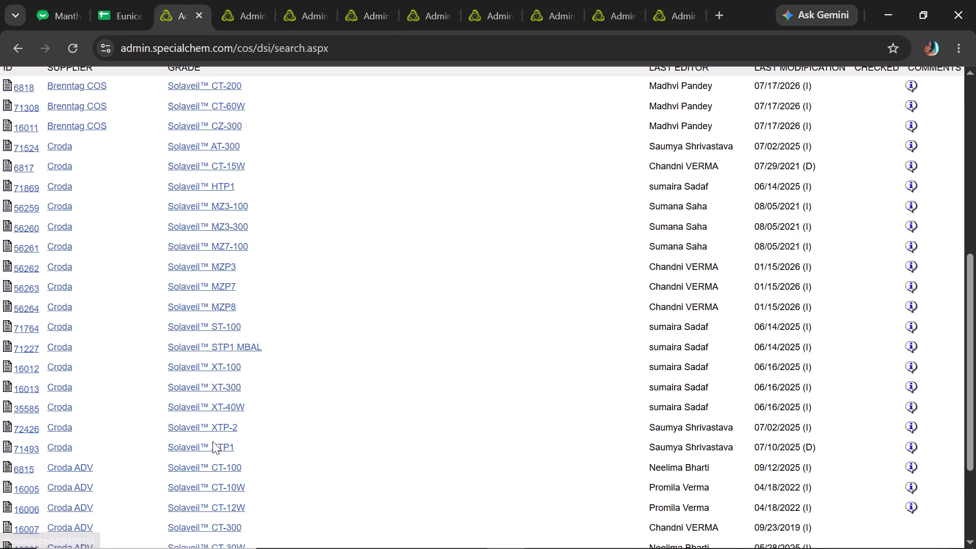
left_click_drag(975, 318, 975, 452)
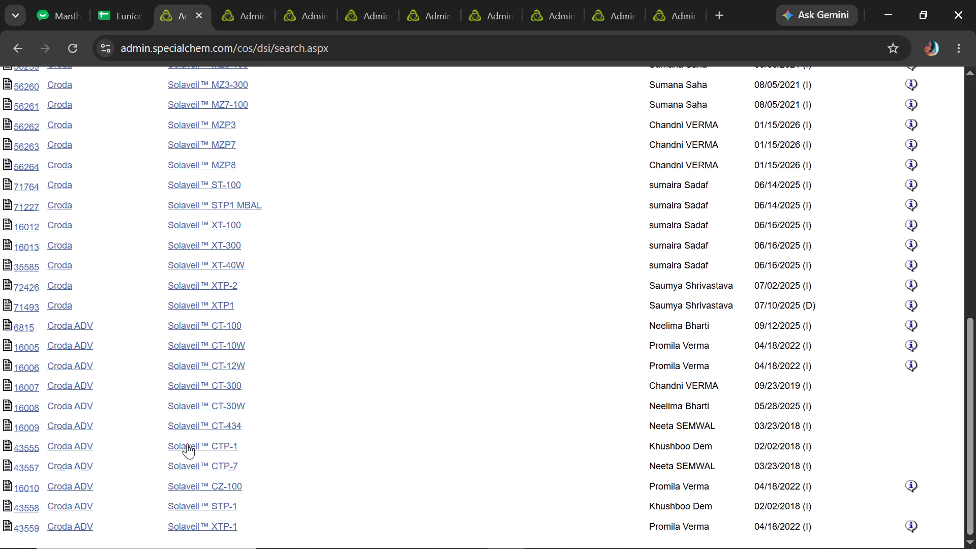
left_click(188, 443)
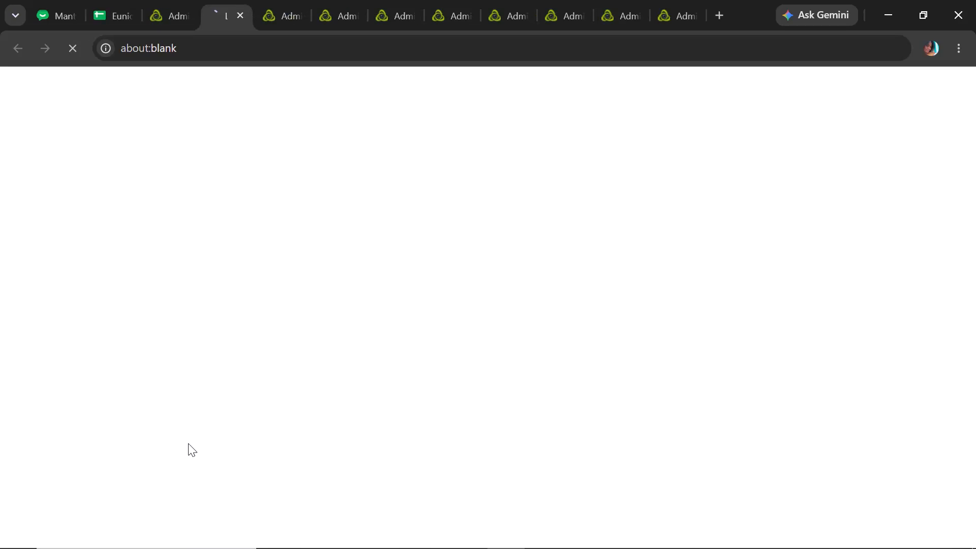
Copy the placeholder text "{product} by {supplier}" from the Guide sheet of the tracking spreadsheet.
left_click(105, 7)
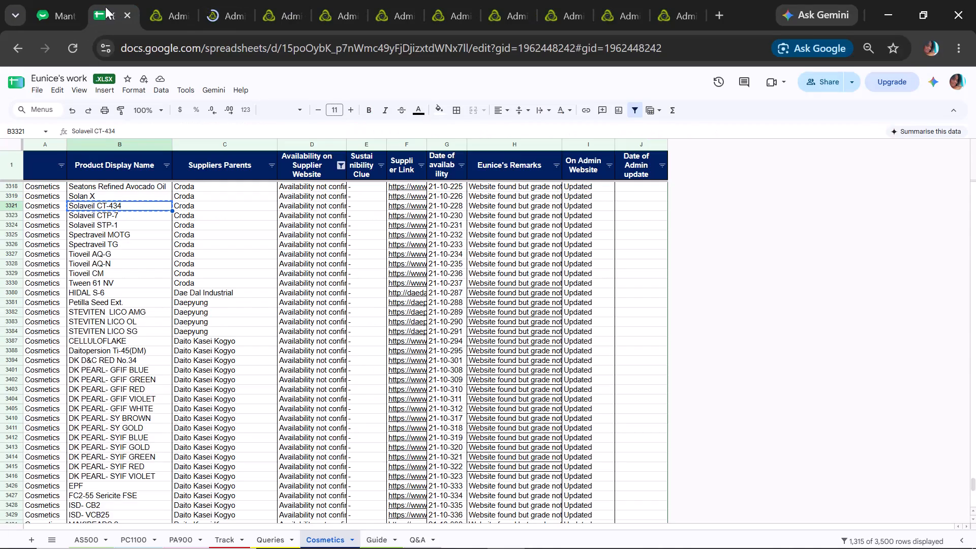
left_click(382, 534)
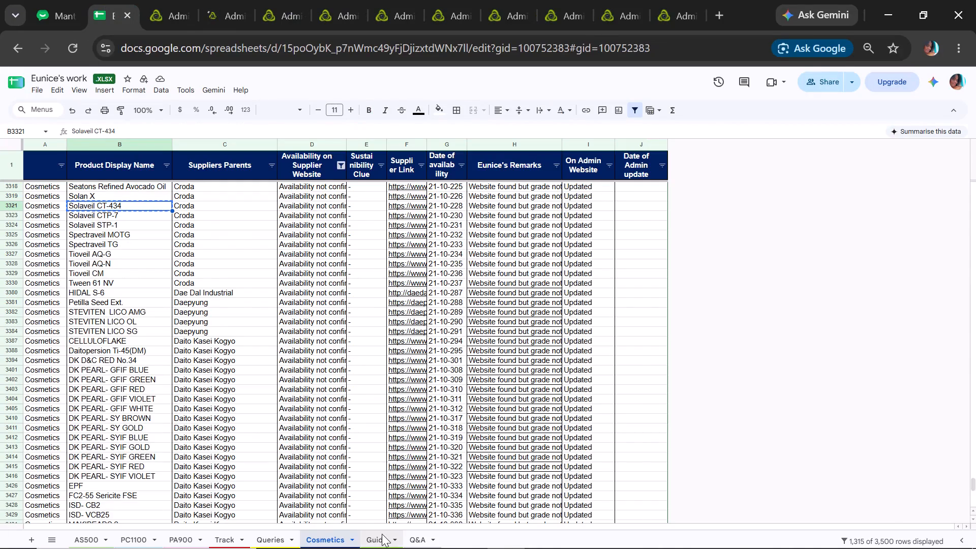
key("ctrl+c")
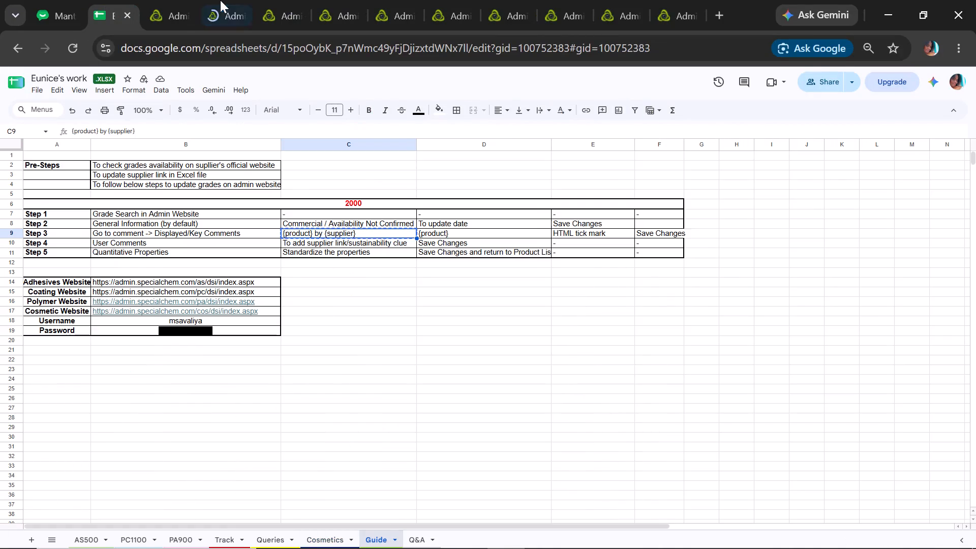
Set the product status of Solaveil CTP-1 to Availability Not Confirmed and save the changes.
left_click(211, 0)
left_click_drag(975, 207, 975, 222)
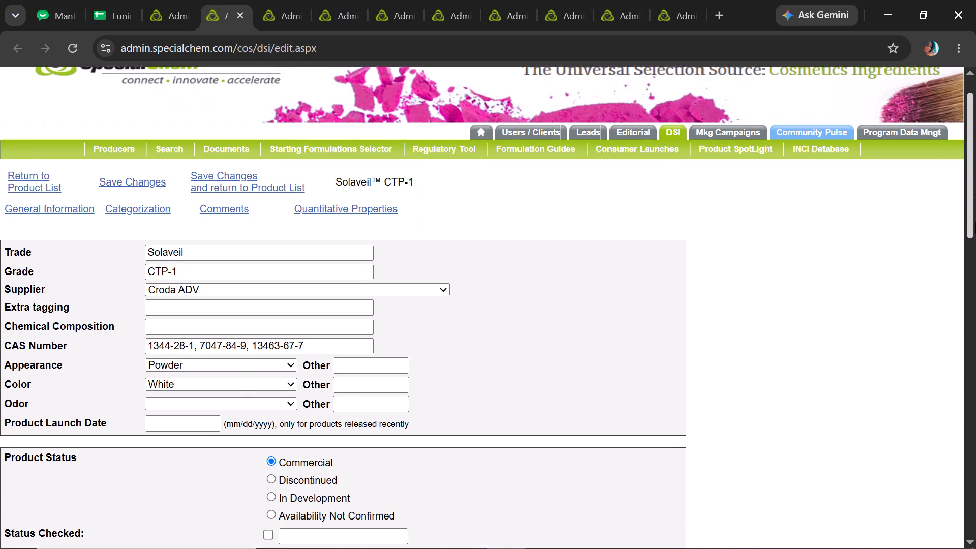
left_click(271, 511)
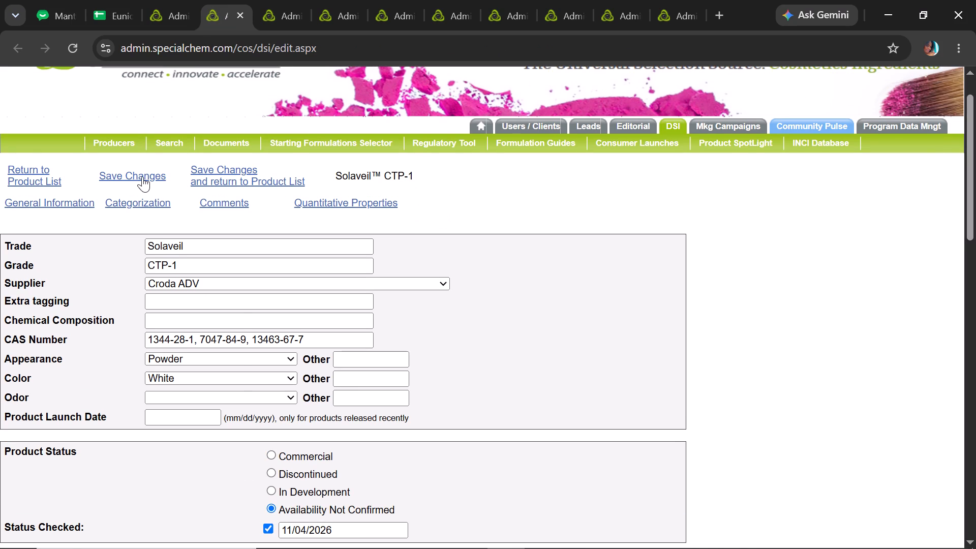
left_click(141, 176)
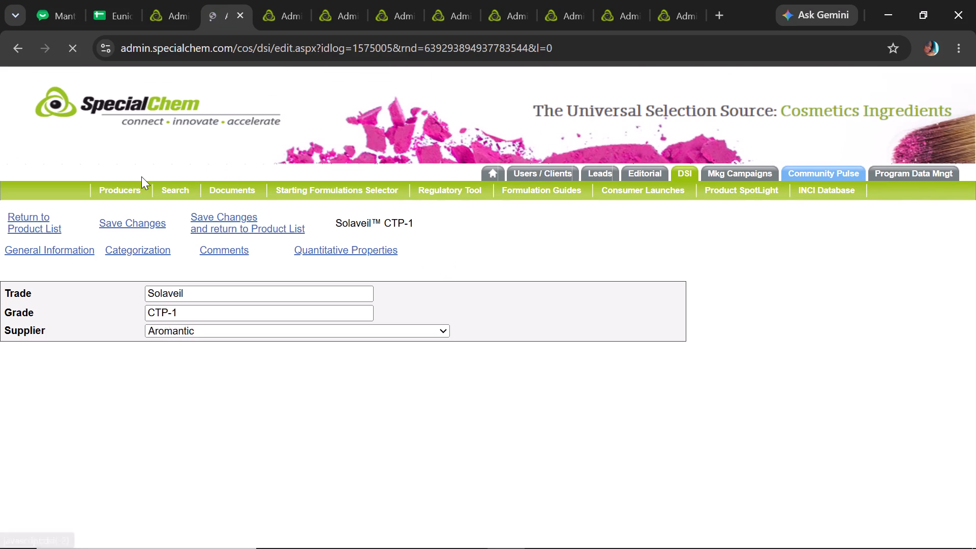
In the Solaveil CTP-1 displayed comment, replace "Solaveil™ CTP-1 by Croda" with "{product} by {supplier}" and the second product mention with "{product}".
left_click(219, 252)
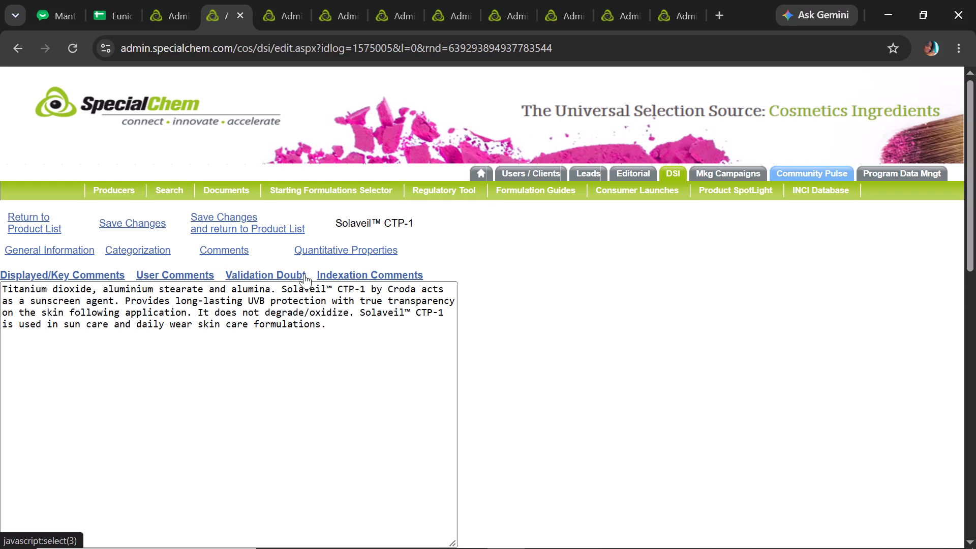
double_click(280, 290)
left_click(280, 290)
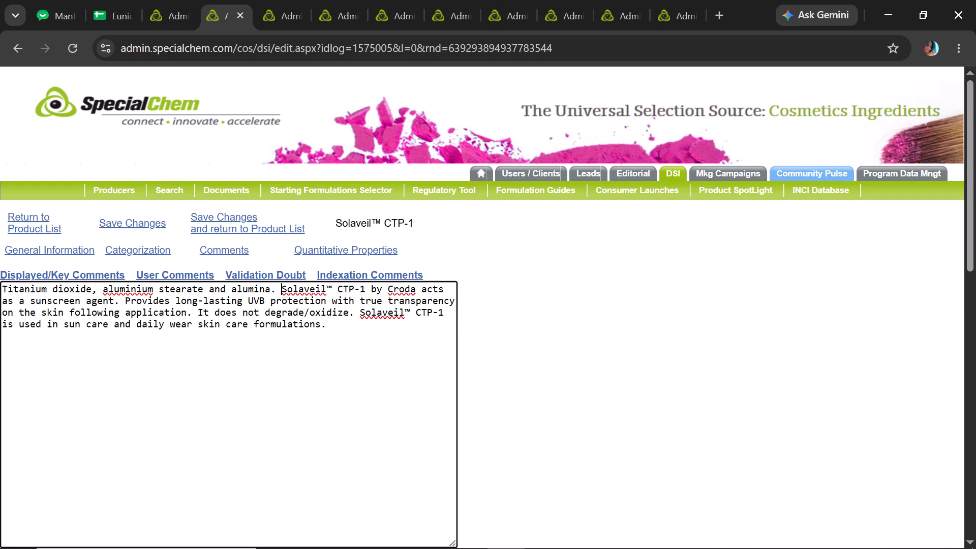
left_click_drag(280, 290, 416, 268)
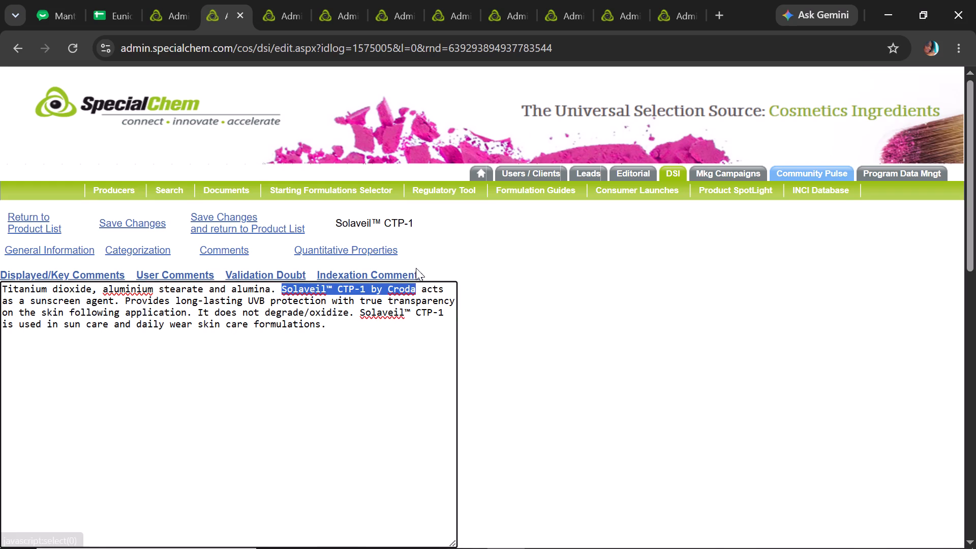
key("ctrl+v")
left_click_drag(330, 289, 283, 288)
key("ctrl+c")
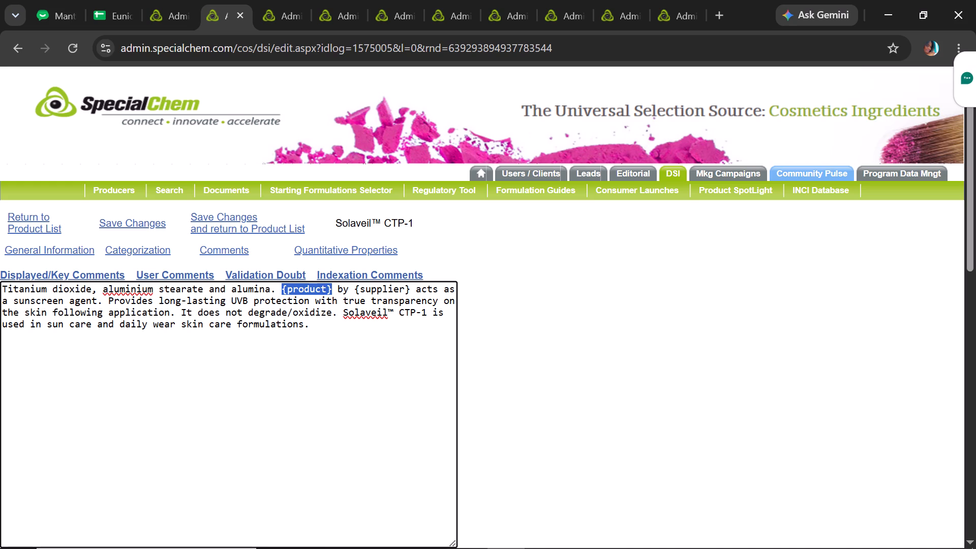
left_click_drag(342, 313, 426, 308)
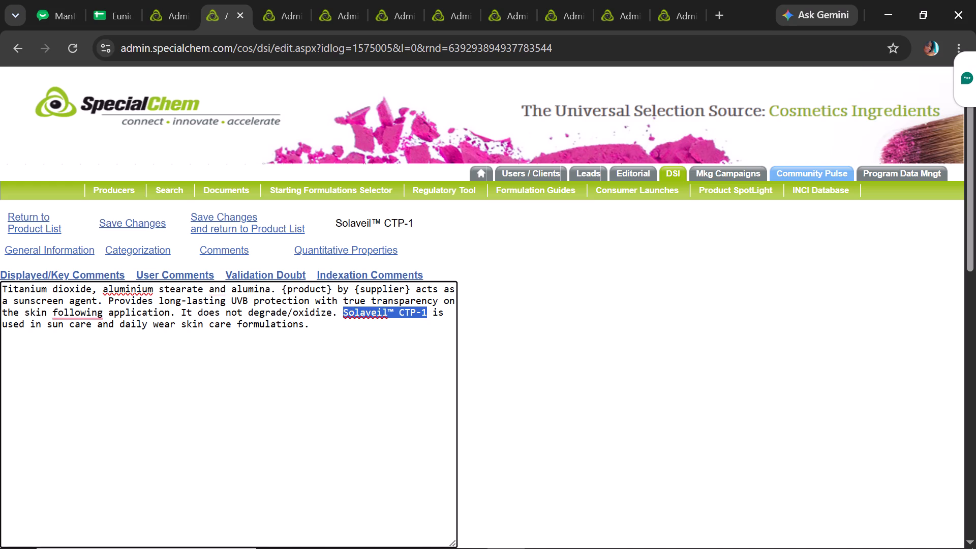
key("ctrl+v")
Replace "following" with the suggested preposition "after" in the Solaveil CTP-1 comment.
left_click_drag(975, 206, 975, 233)
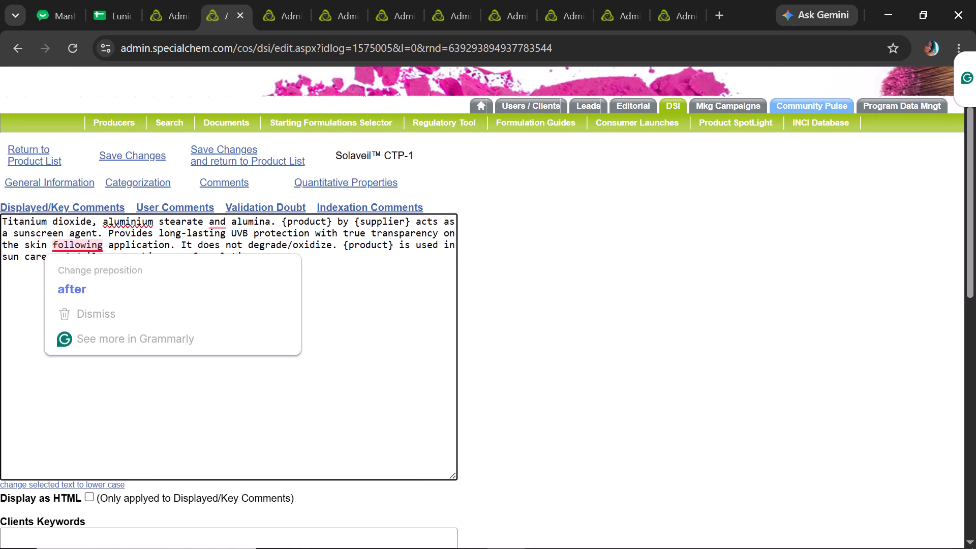
left_click(89, 267)
left_click(98, 283)
type("after")
Enable Display as HTML for the Solaveil CTP-1 comment and save the changes.
left_click(90, 495)
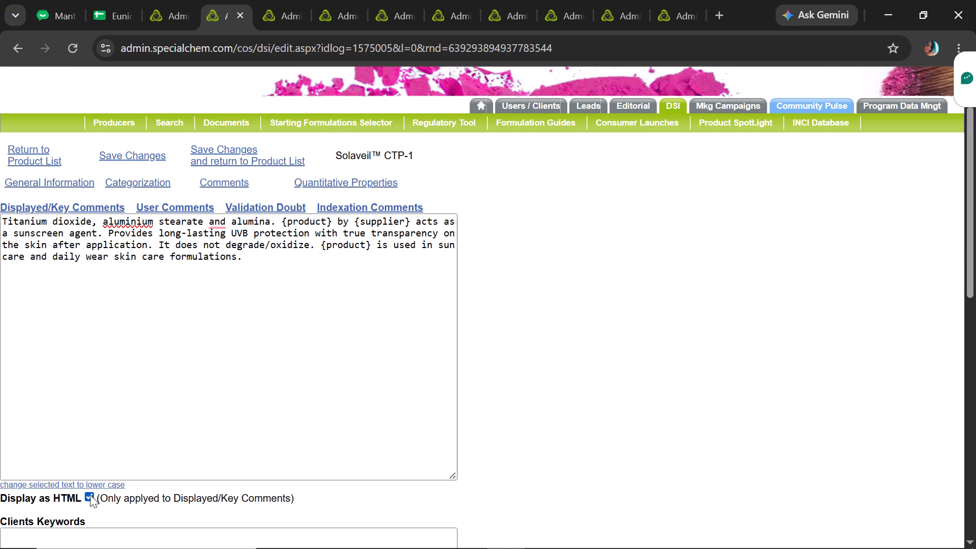
left_click(144, 154)
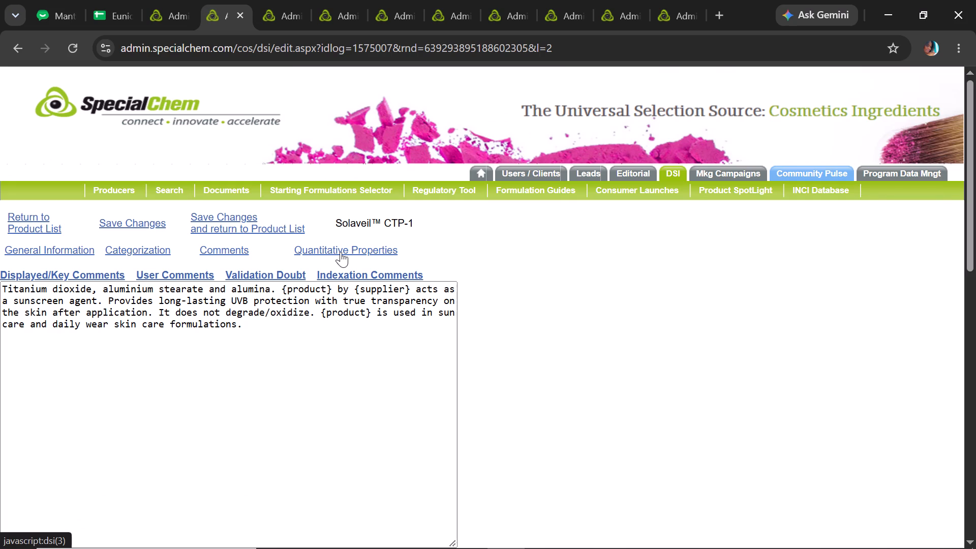
Open the quantitative properties of Solaveil CTP-1 and copy the property name "TiO<sub>2</sub> content" from line 1.
left_click(341, 252)
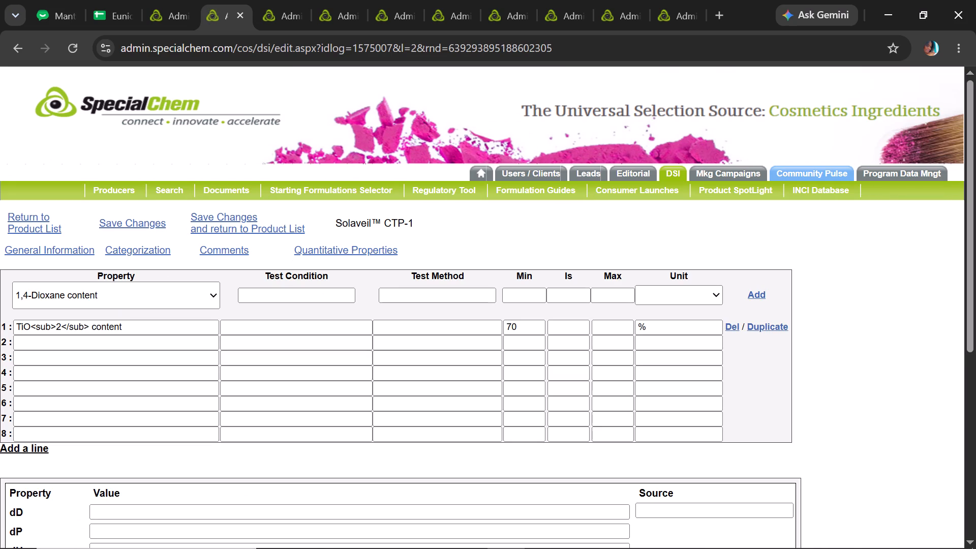
left_click_drag(136, 325, 0, 340)
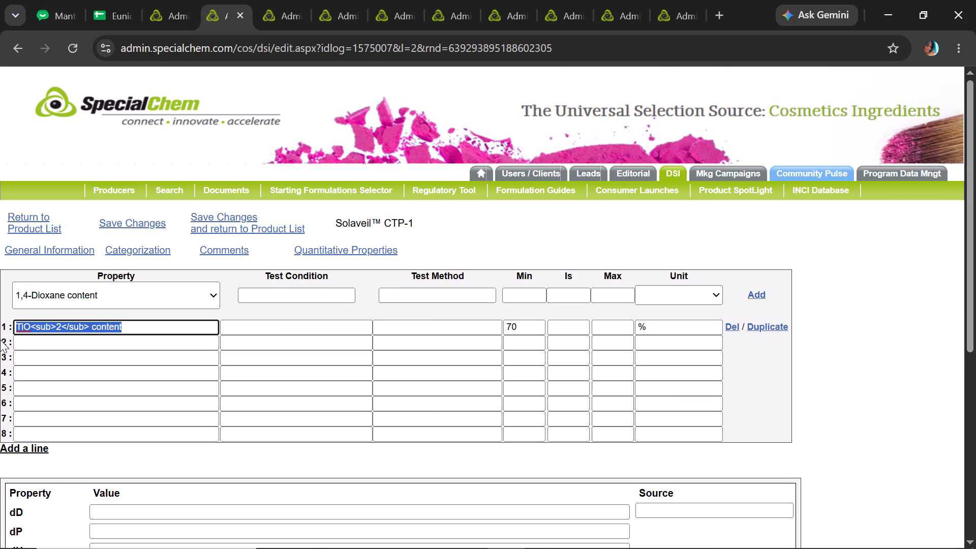
key("ctrl+c")
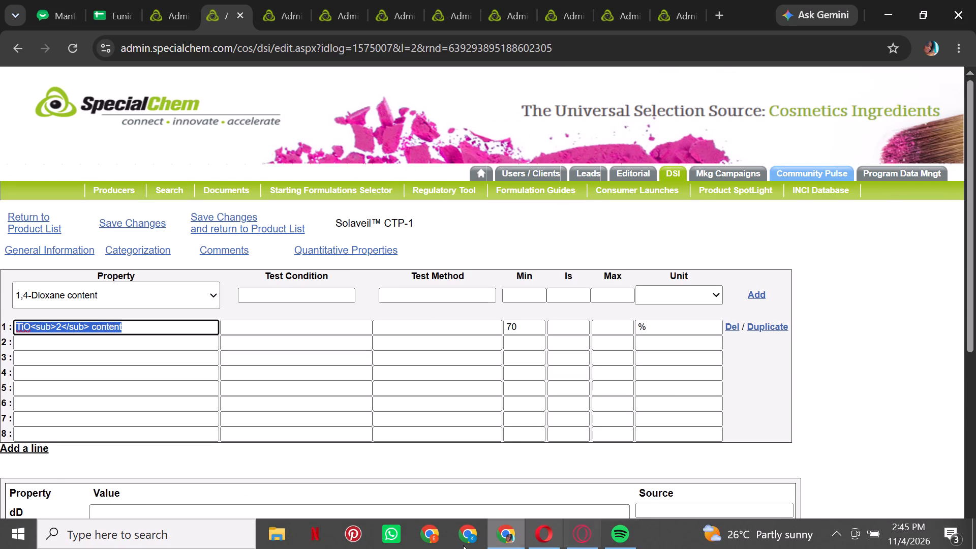
Open the recent file Standard Properties (1) from File Explorer with WPS Office.
left_click(270, 543)
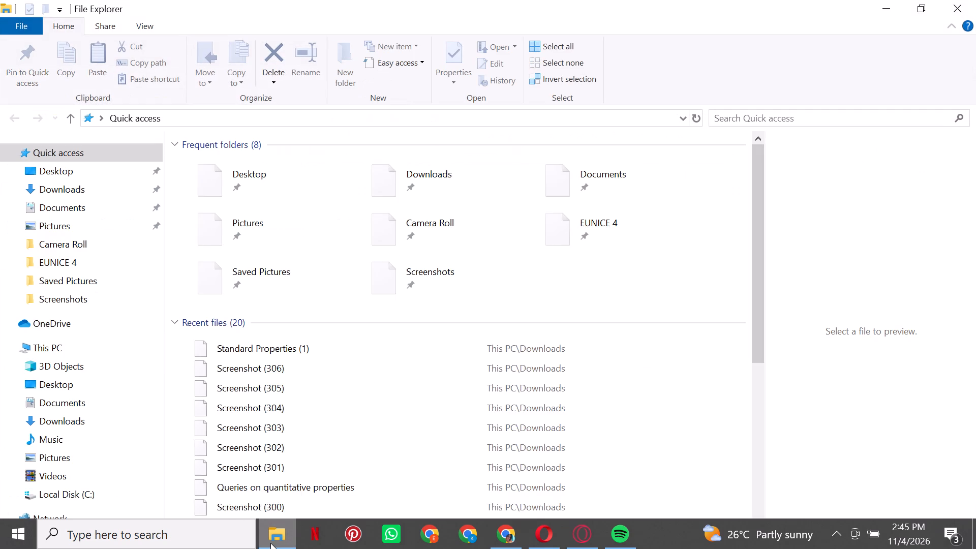
left_click(293, 359)
right_click(293, 359)
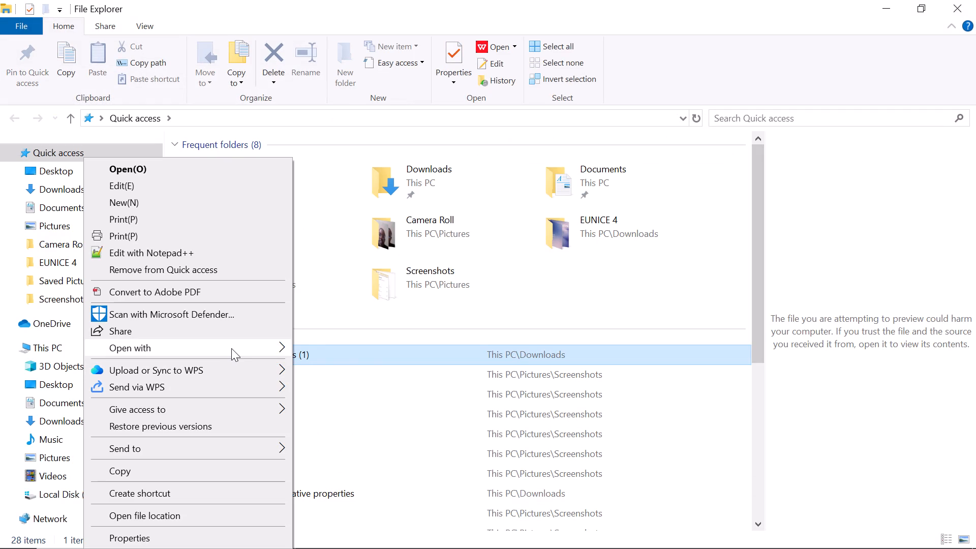
left_click(231, 348)
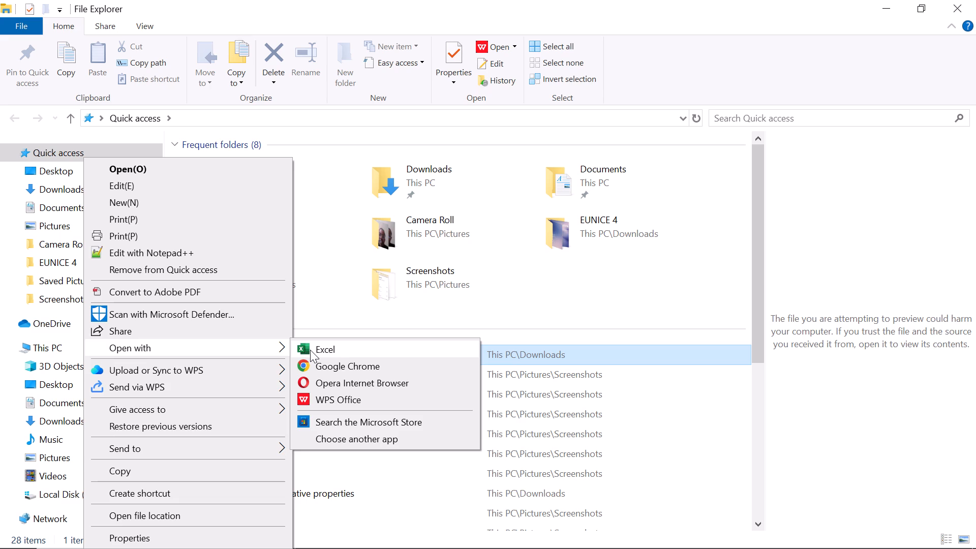
left_click(333, 396)
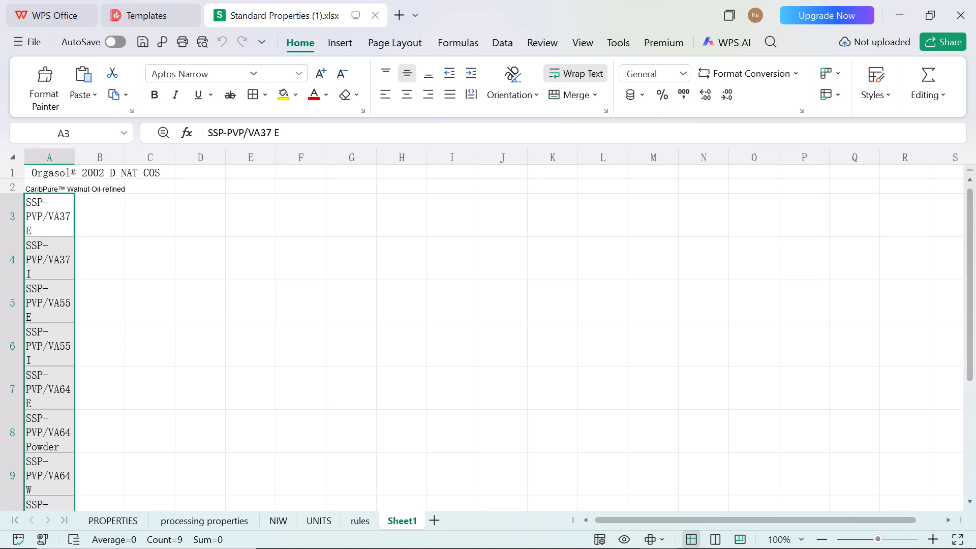
On the PROPERTIES sheet, filter OLD PROPERTYNAME by "TiO<sub>2</sub> content", searching for content containing all keywords.
left_click(116, 521)
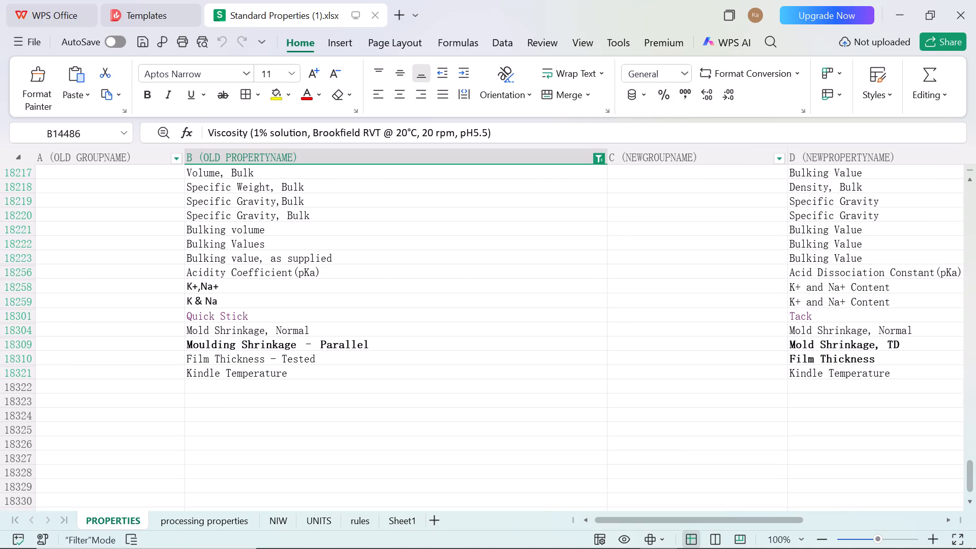
left_click(602, 156)
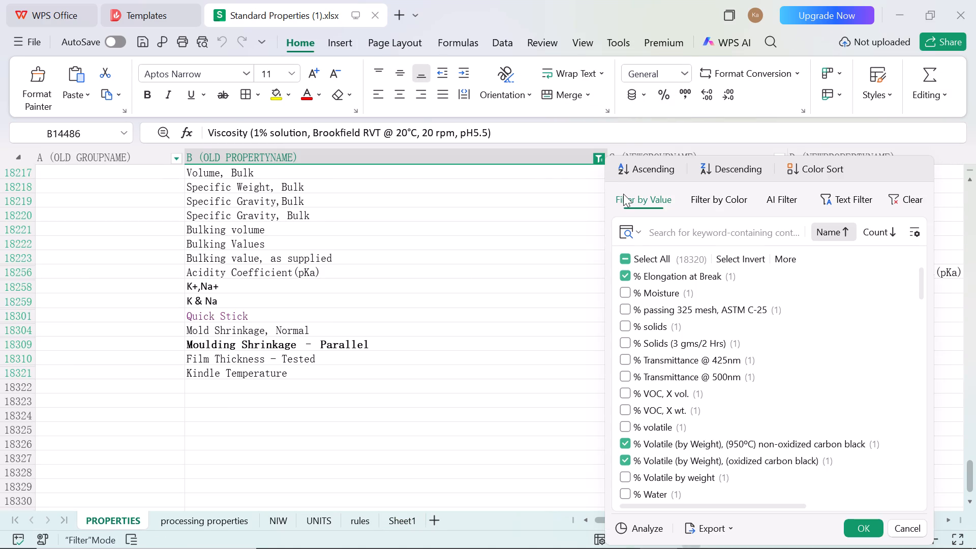
key("ctrl+v")
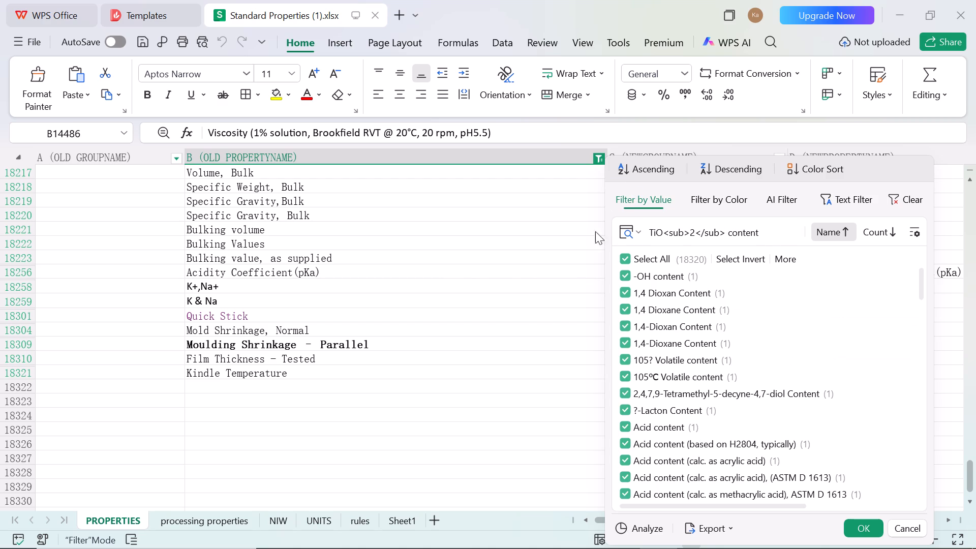
left_click(625, 227)
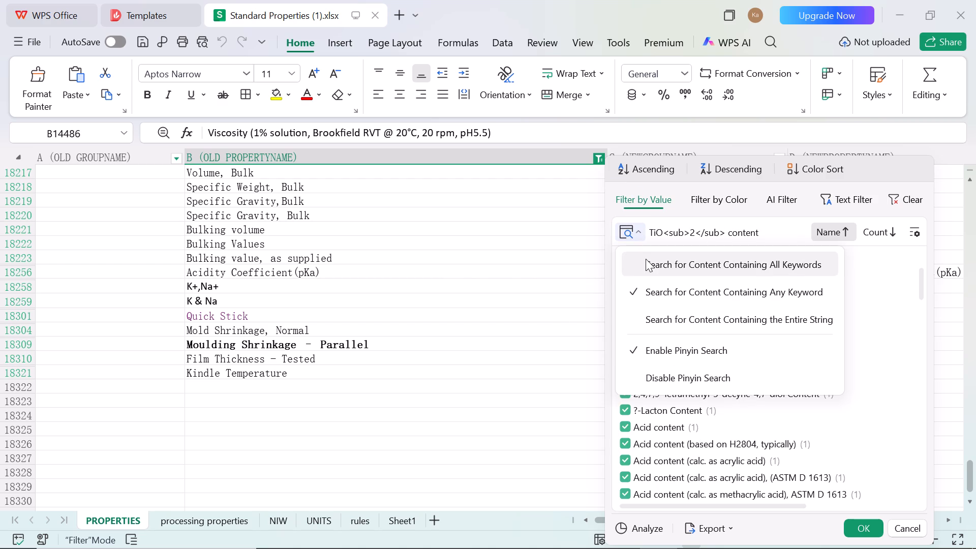
left_click(651, 265)
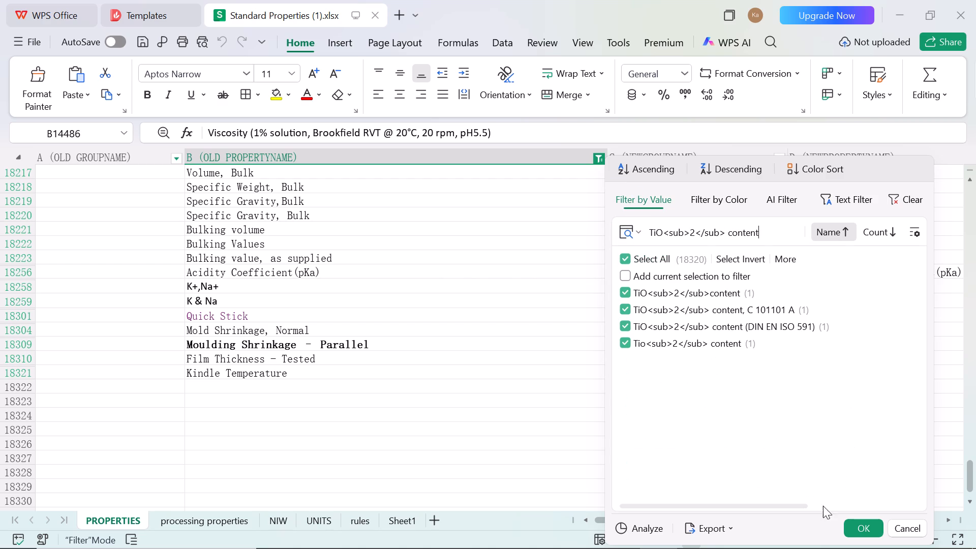
left_click(853, 528)
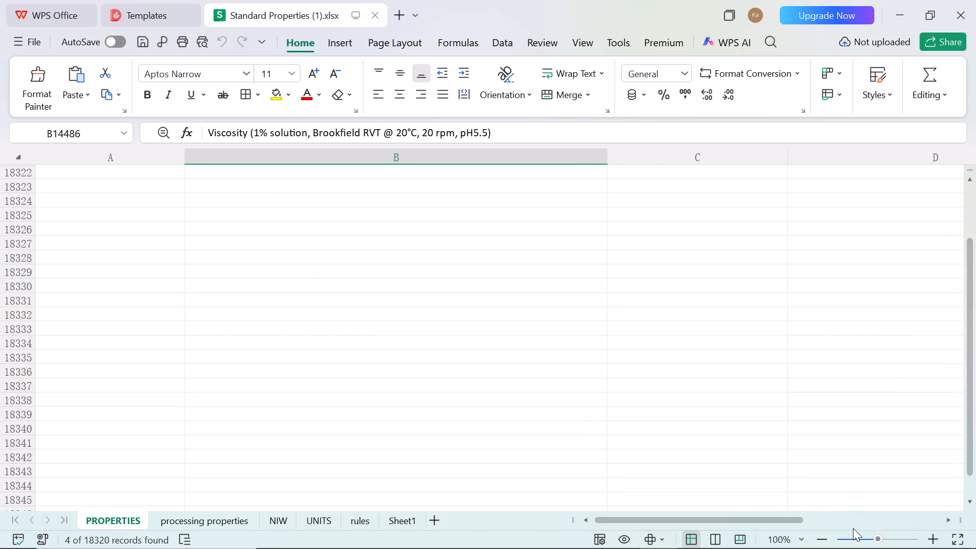
Copy the NEWPROPERTYNAME value "Titanium Dioxide Content" from the first filtered row of the PROPERTIES sheet.
left_click_drag(971, 394, 952, 162)
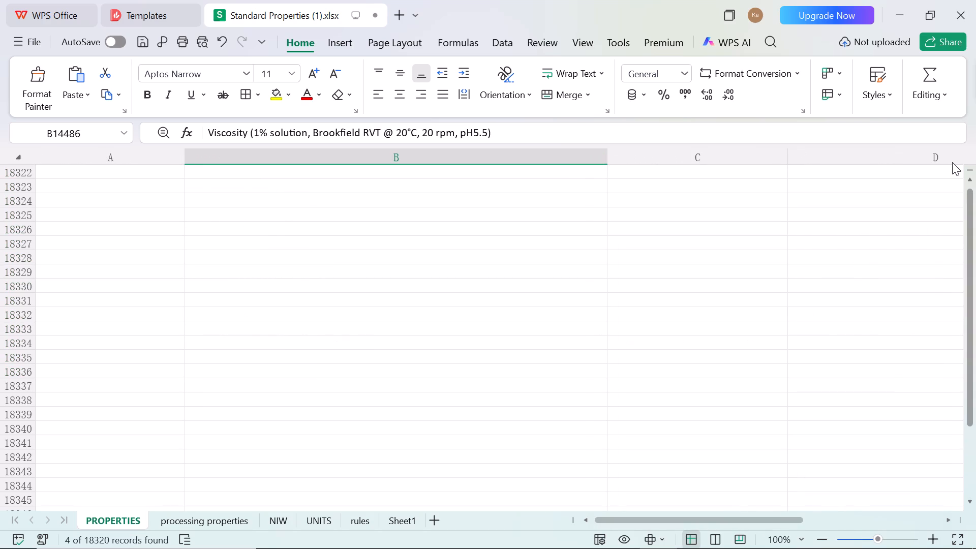
left_click(867, 187)
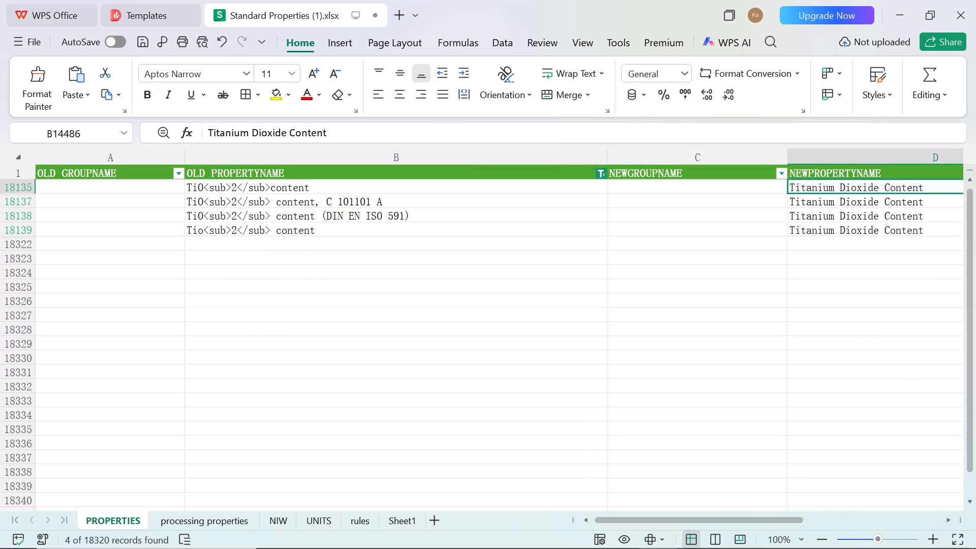
key("ctrl+c")
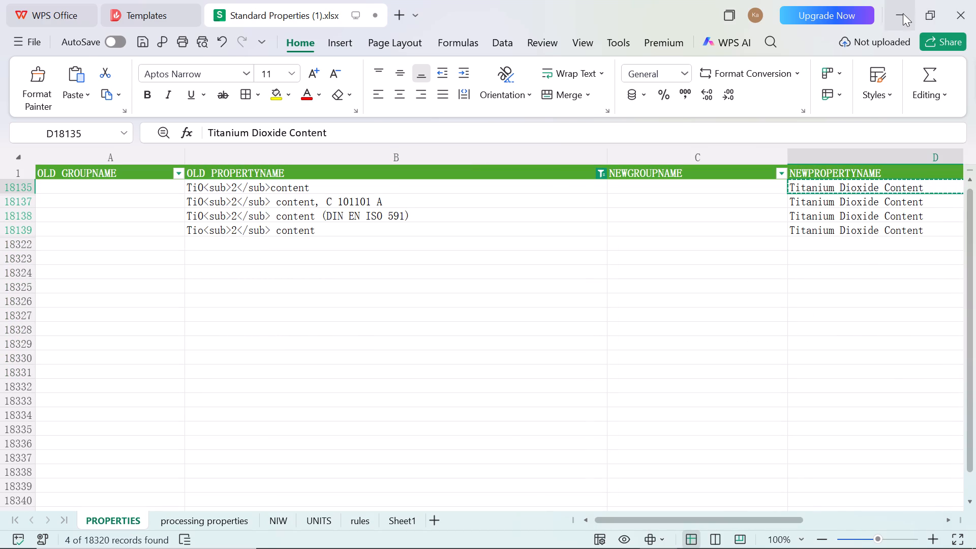
Back in Chrome, replace the line 1 property name of Solaveil CTP-1 with "Titanium Dioxide Content", saving and returning to the product list.
left_click(903, 13)
left_click(894, 1)
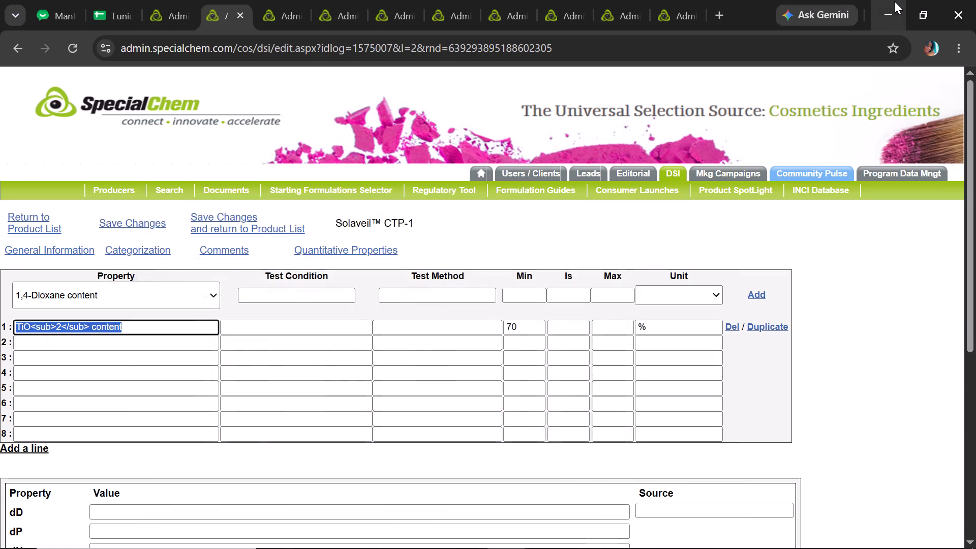
key("ctrl+v")
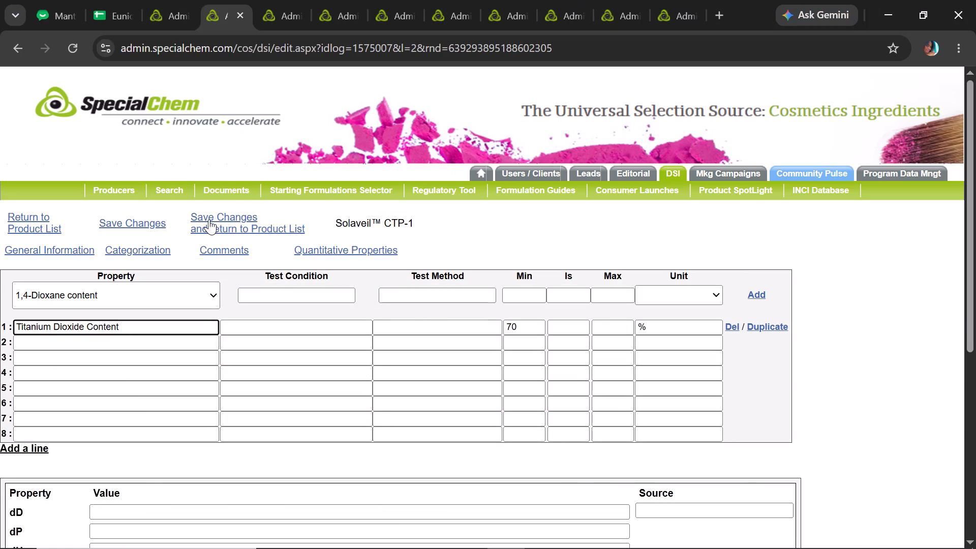
left_click(213, 218)
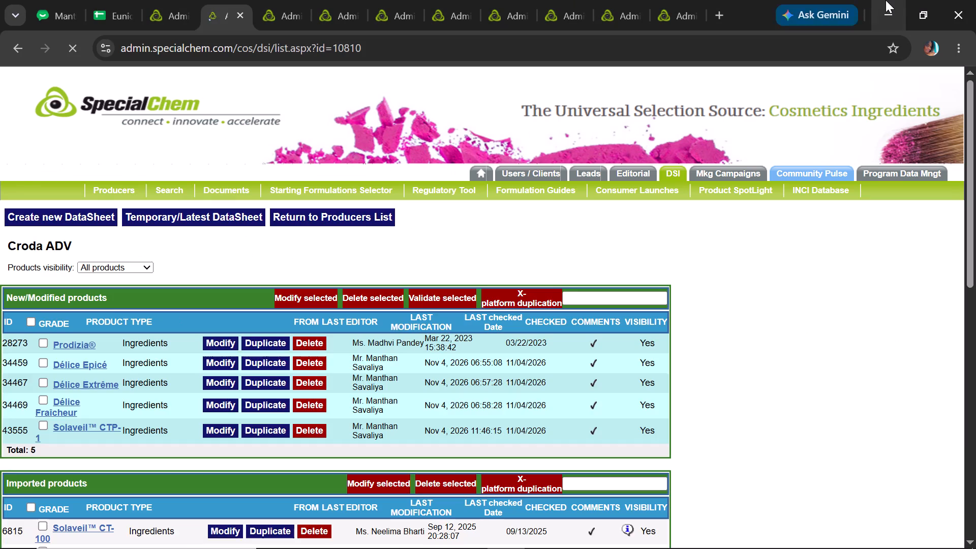
Leave the browser and launch the Kuro application from the desktop.
left_click(886, 0)
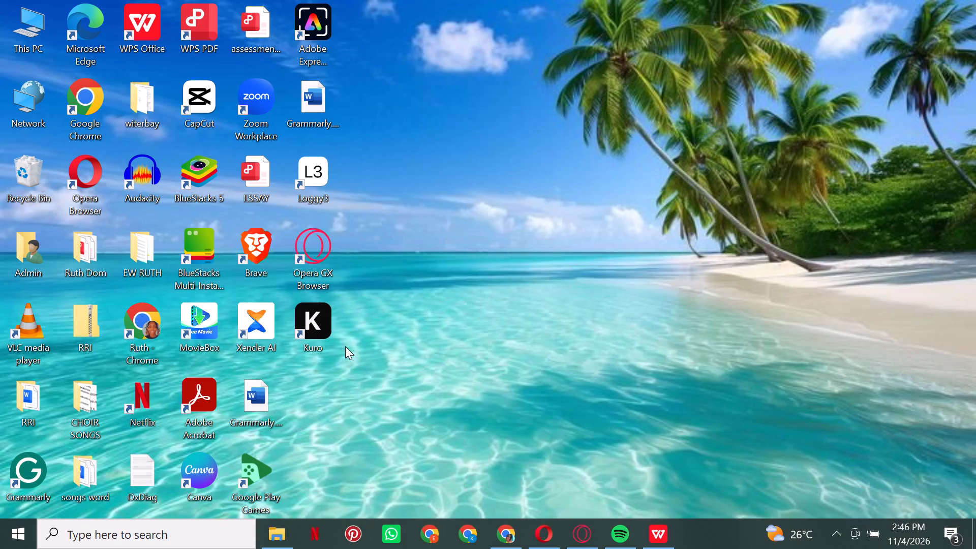
left_click(328, 337)
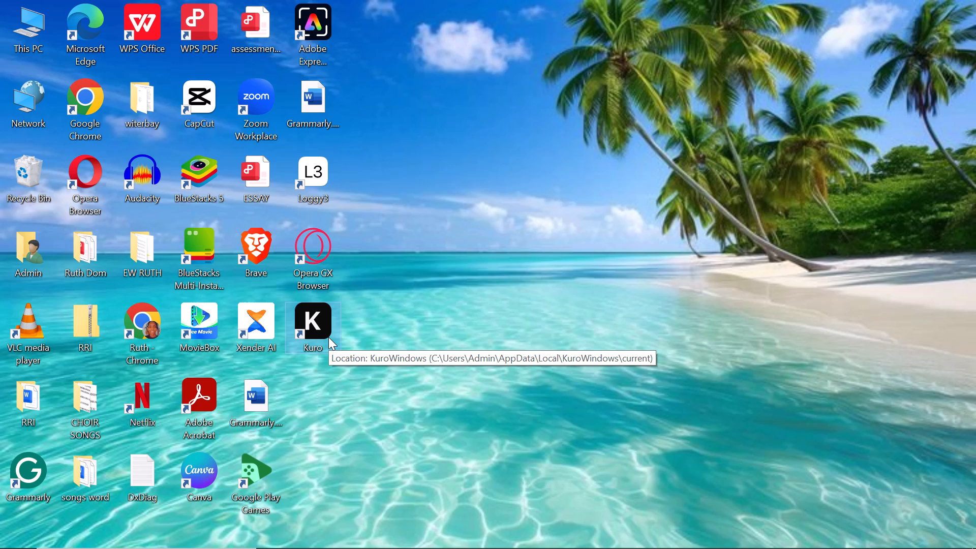
double_click(328, 337)
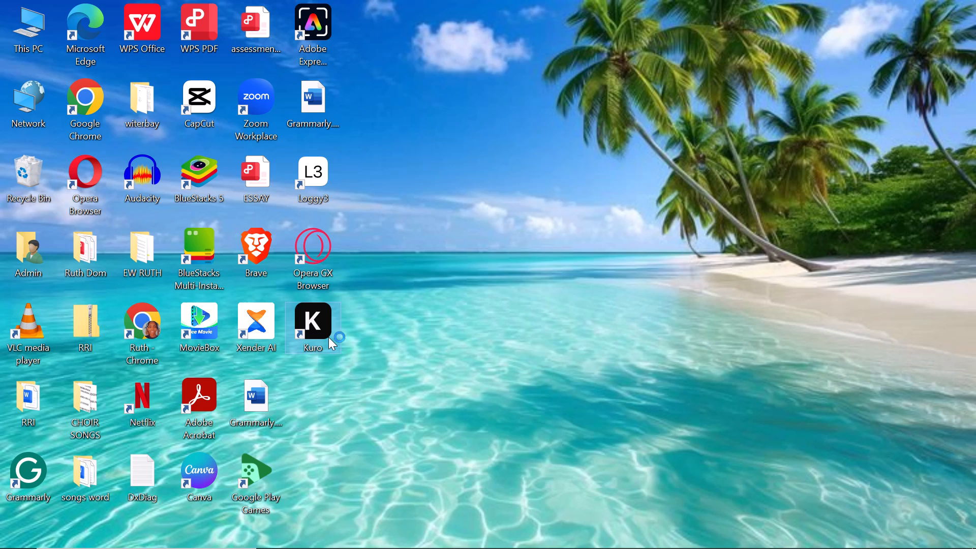
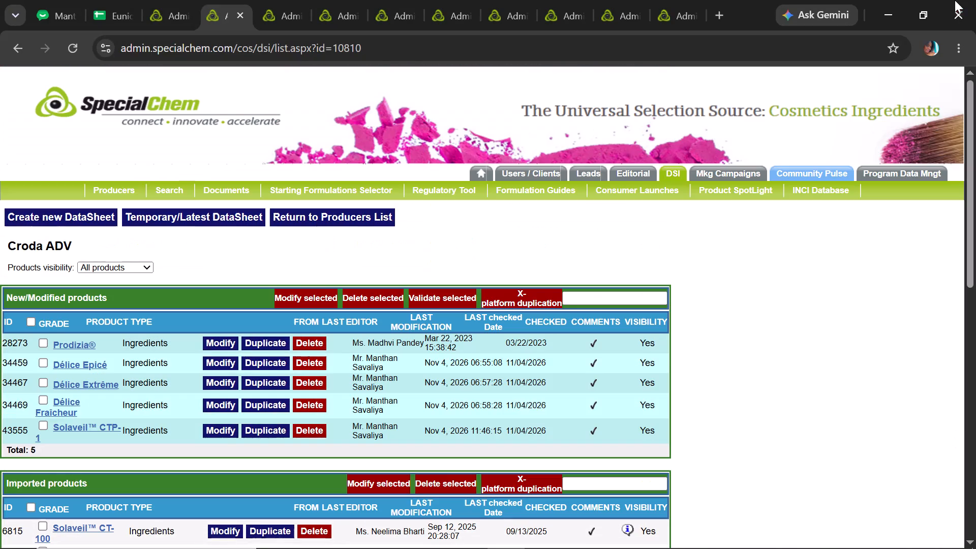
On the Cosmetics sheet of the tracking spreadsheet, select the next Croda product to update, Solaveil CTP-7.
left_click(160, 16)
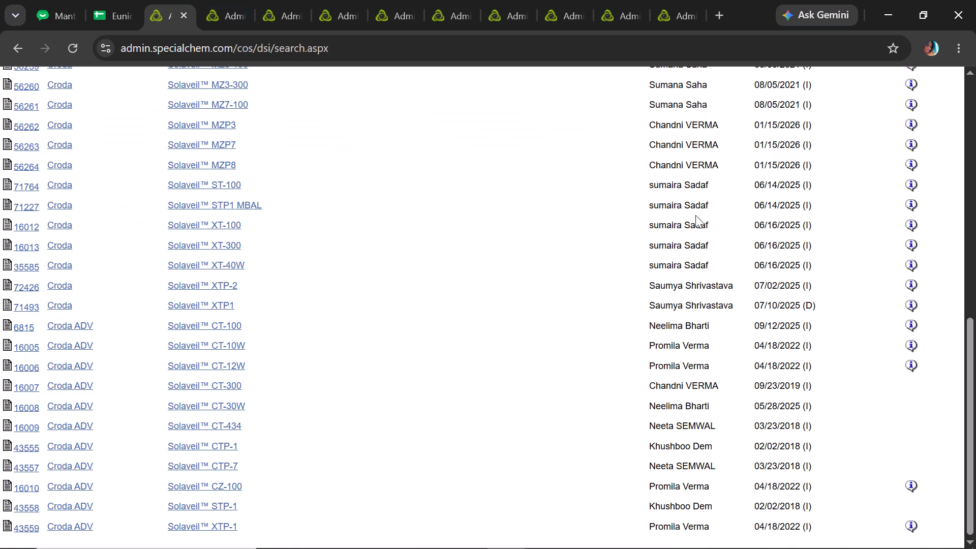
left_click_drag(970, 378, 975, 349)
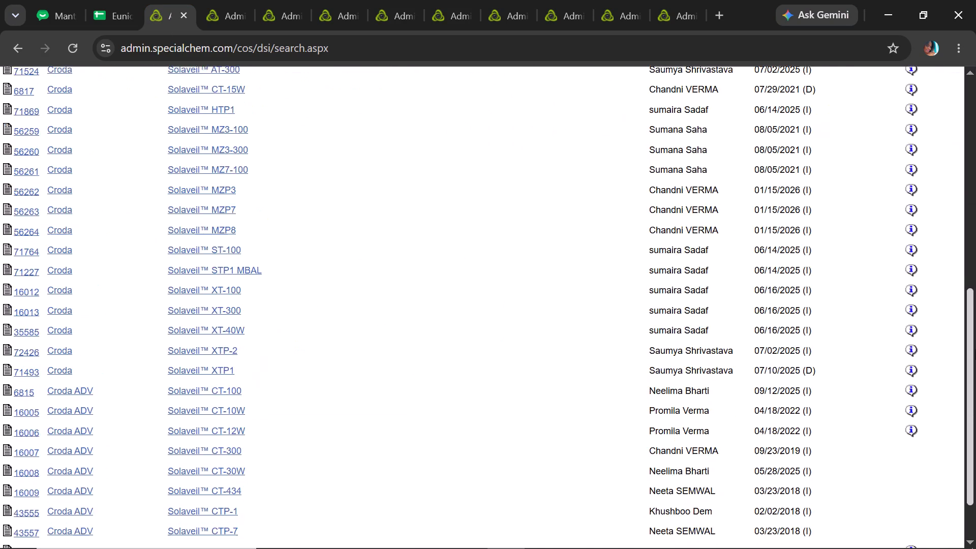
left_click_drag(975, 349, 836, 0)
left_click(113, 3)
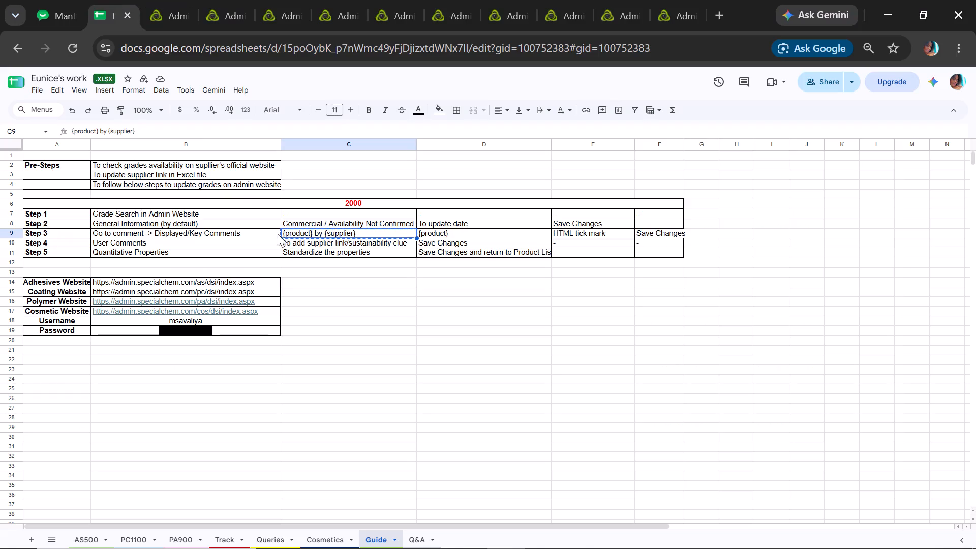
left_click(331, 536)
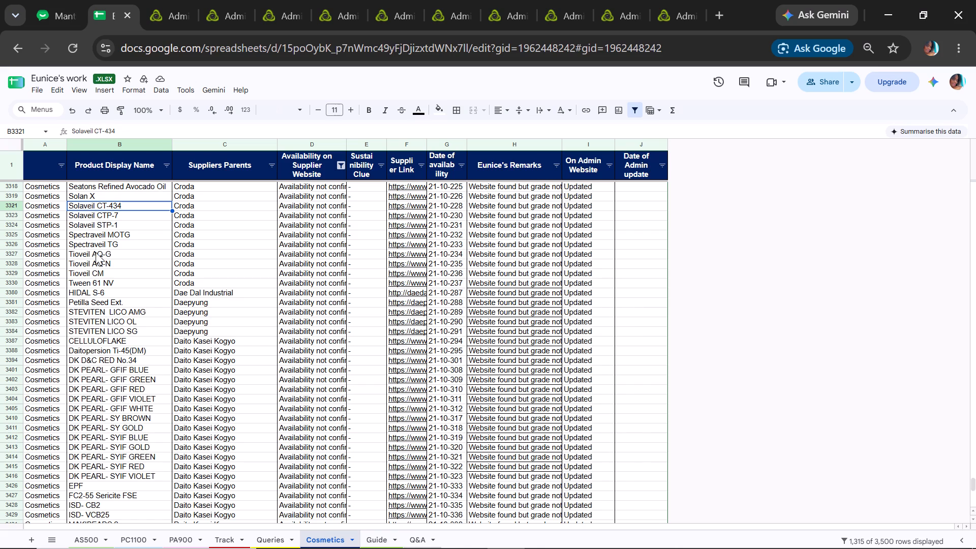
left_click(116, 212)
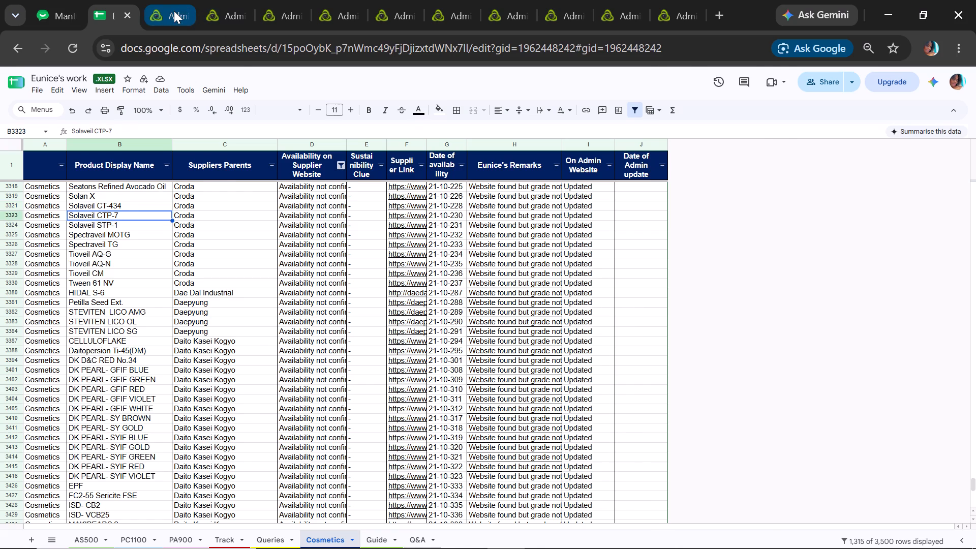
Find the Croda ADV product Solaveil CTP-7 in the admin site's search results and open its record for editing.
left_click(174, 11)
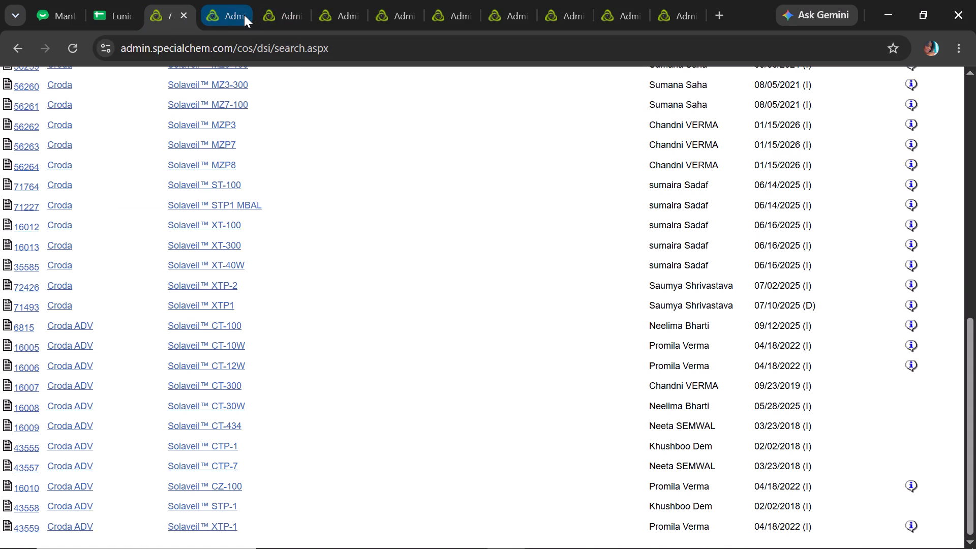
left_click(244, 15)
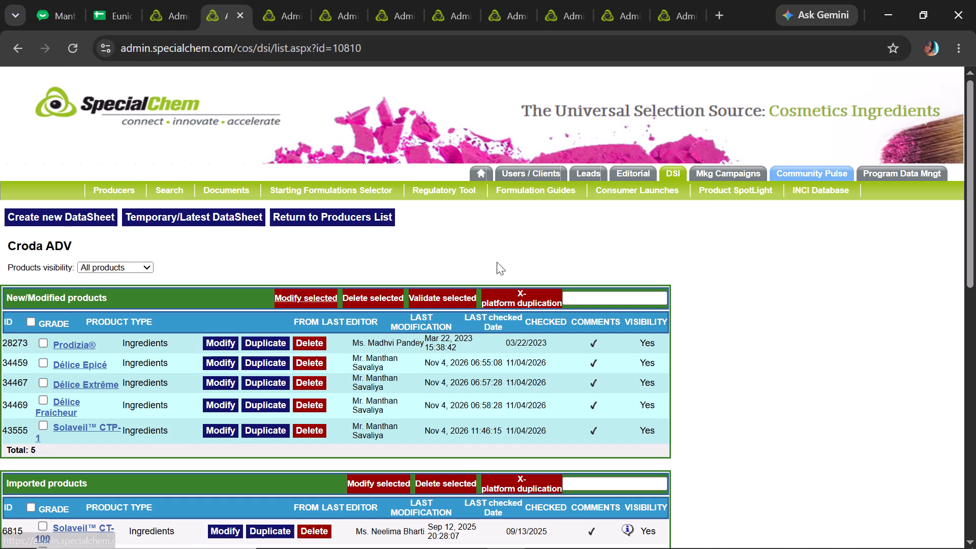
left_click_drag(975, 222, 975, 362)
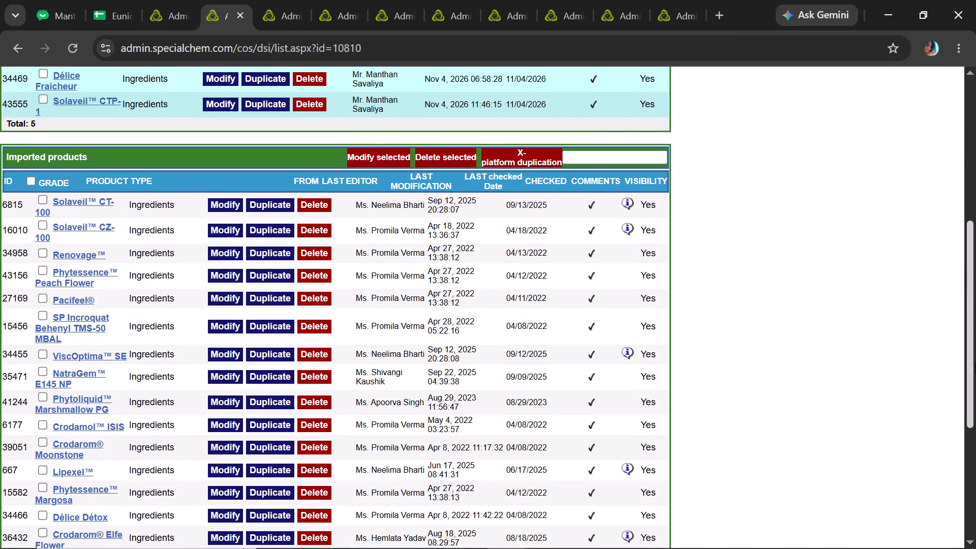
left_click_drag(975, 362, 974, 283)
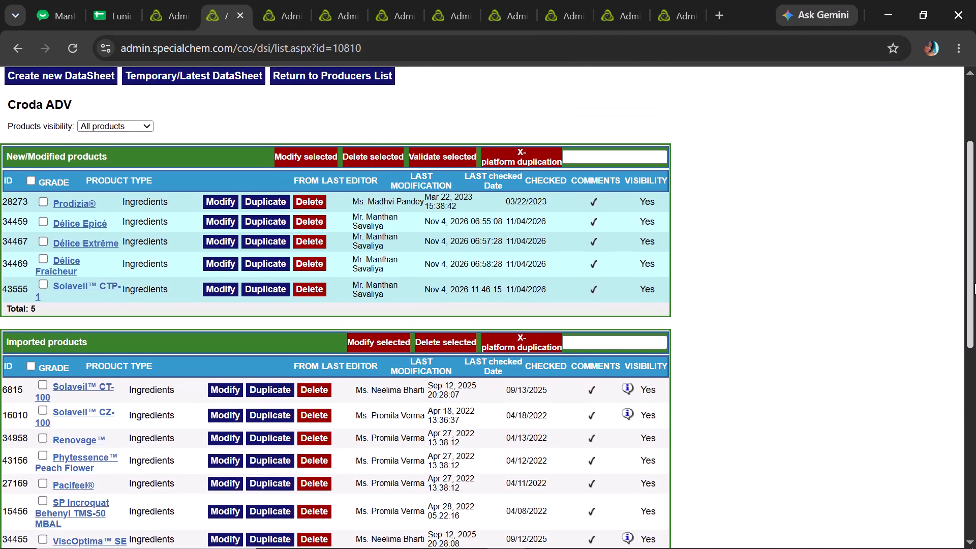
left_click_drag(974, 283, 975, 291)
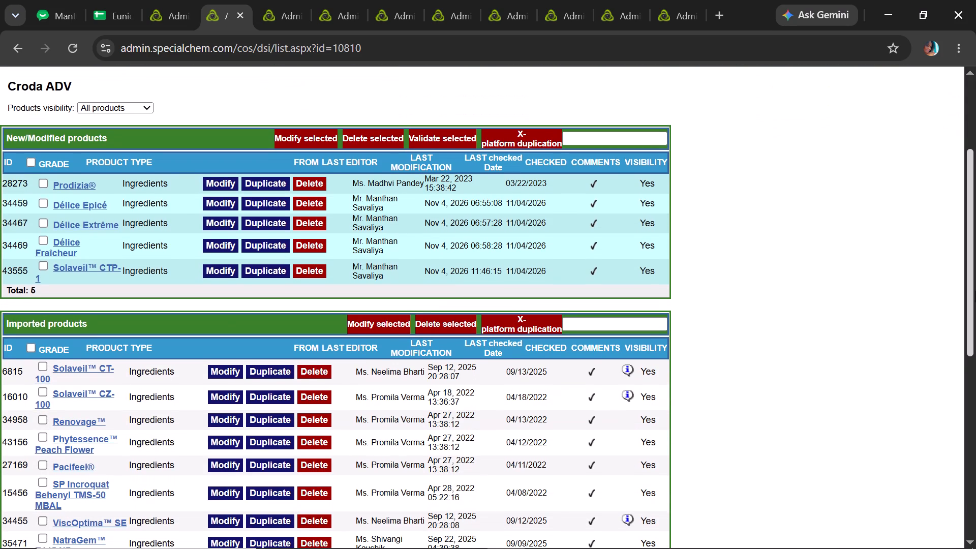
left_click(132, 12)
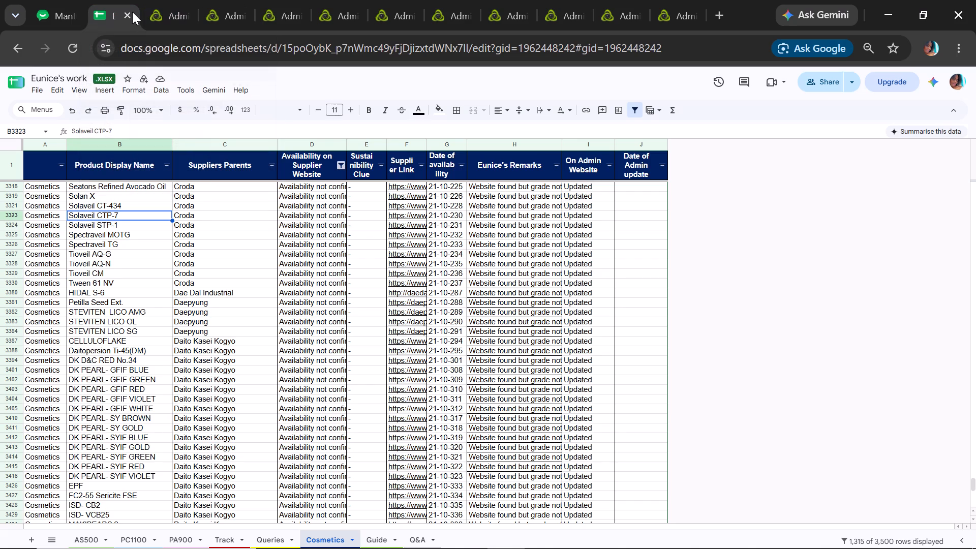
left_click(250, 1)
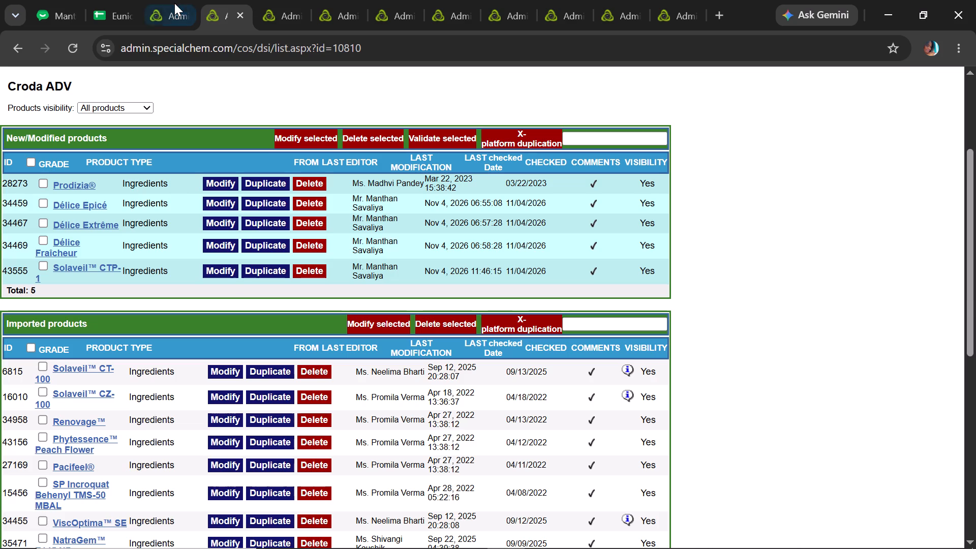
left_click(174, 3)
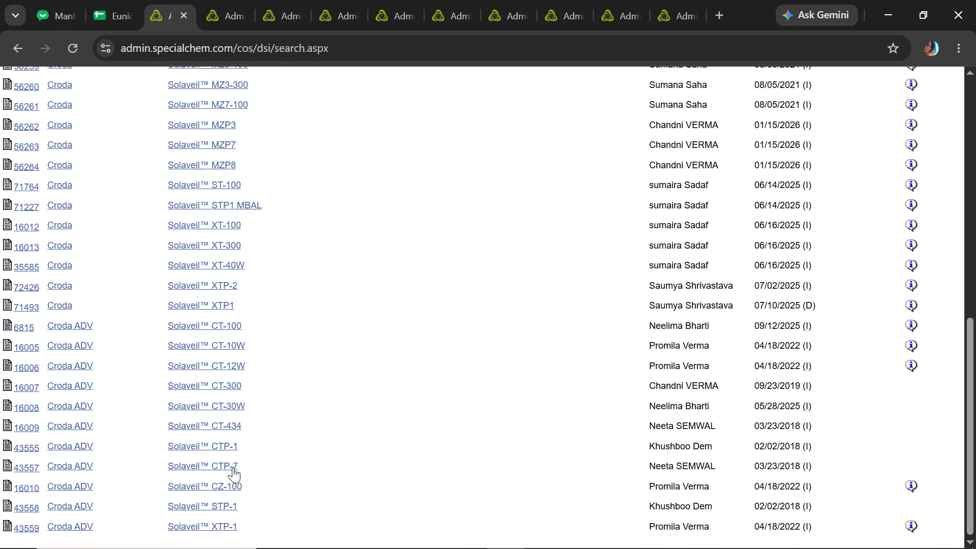
left_click(233, 467)
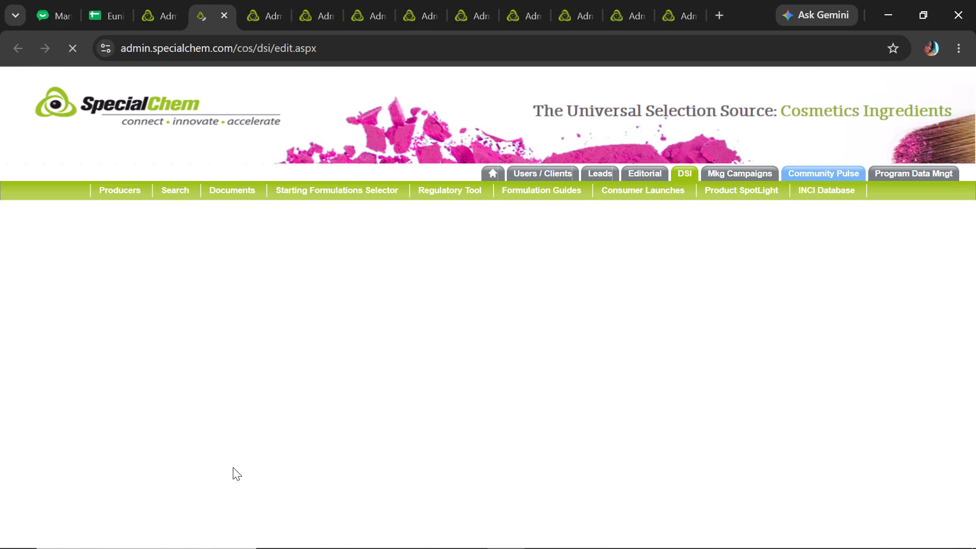
Copy the "{product} by {supplier}" placeholder from Step 3 on the spreadsheet's Guide sheet.
left_click(113, 10)
left_click(390, 533)
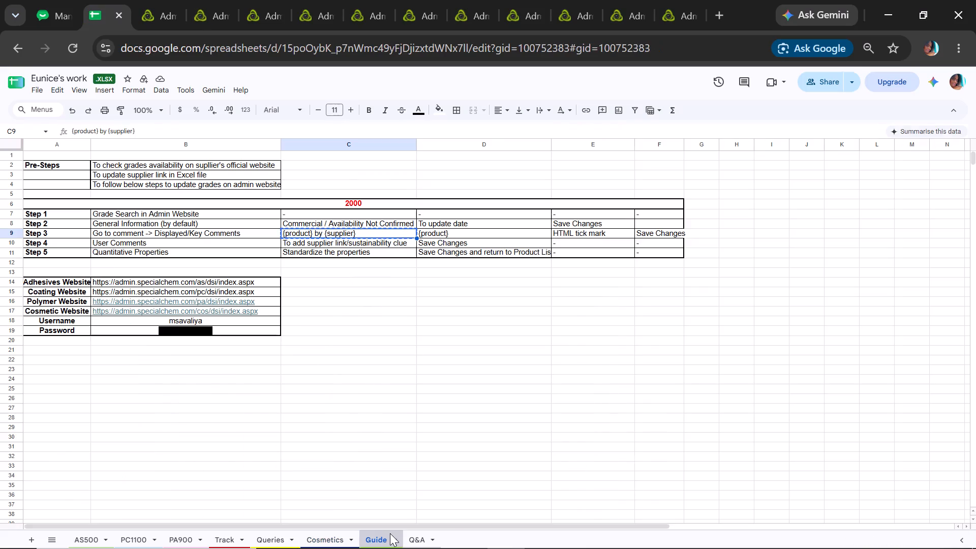
key("ctrl+c")
Set the product status of Solaveil CTP-7 to Availability Not Confirmed with status checked date 11/04/2026, and save the changes.
left_click(212, 10)
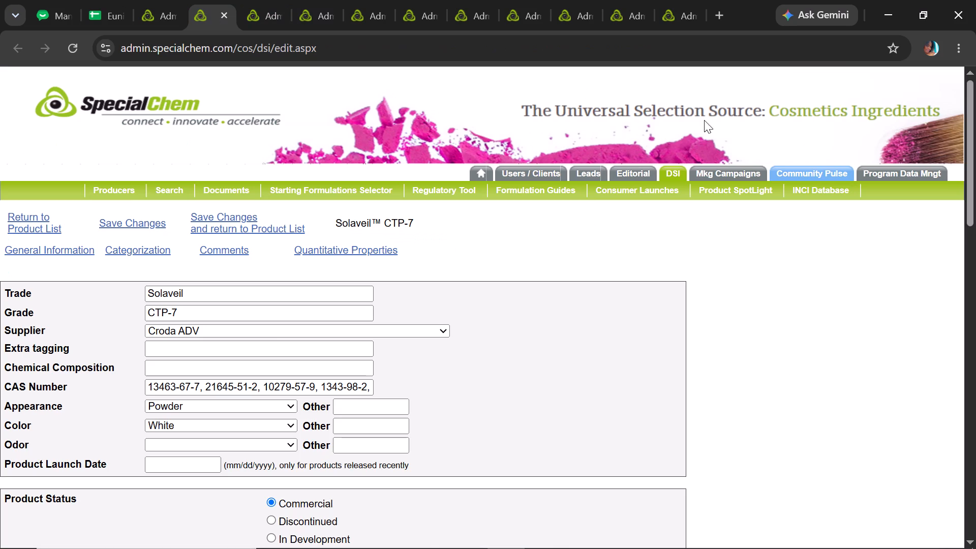
left_click_drag(975, 135, 975, 160)
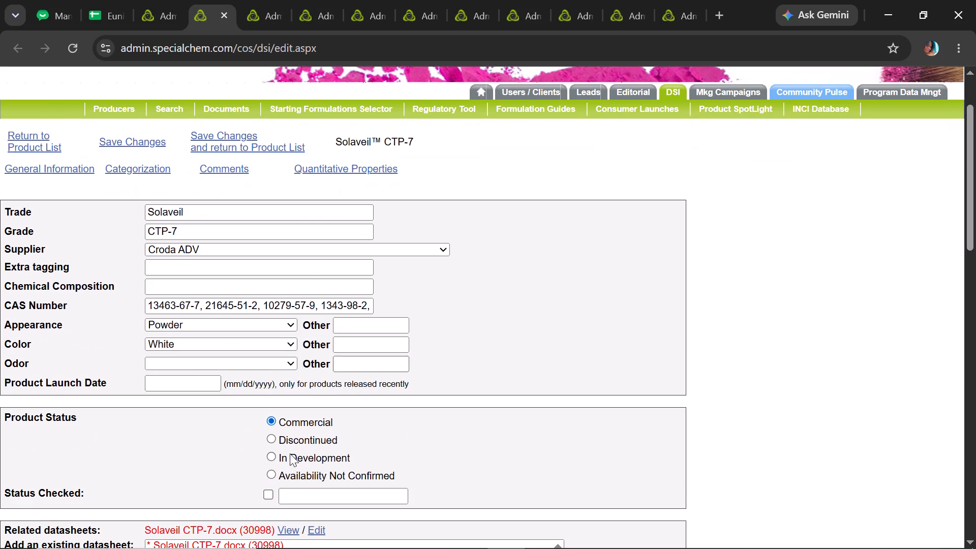
left_click(269, 479)
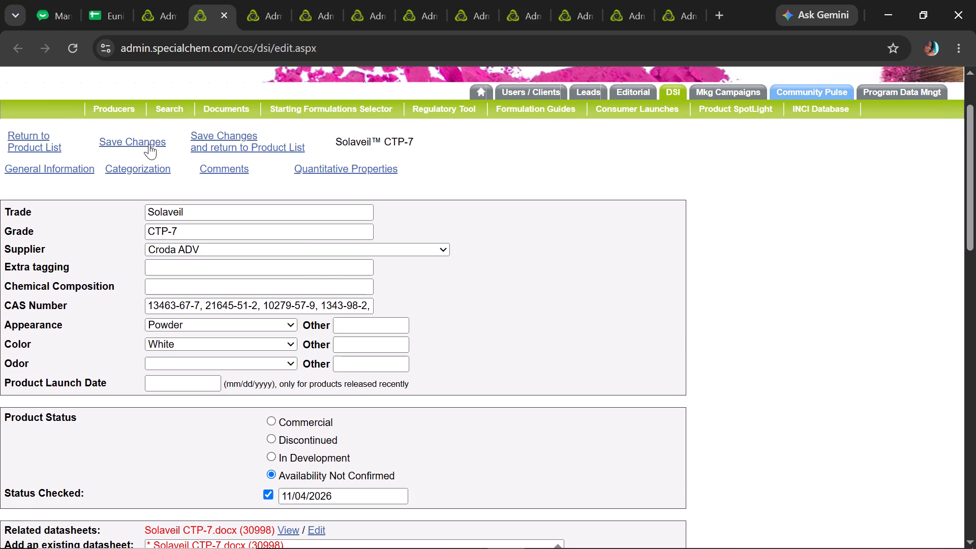
left_click(149, 144)
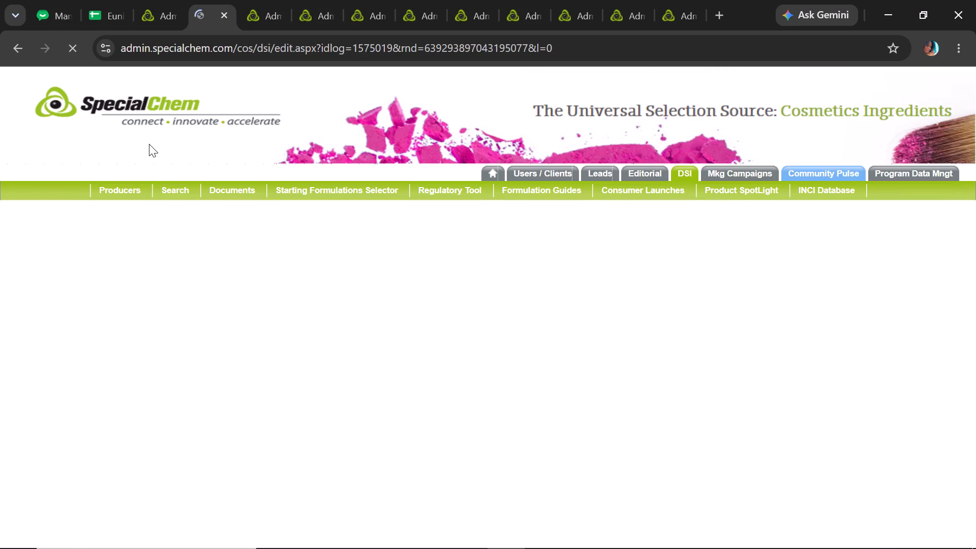
In the Displayed/Key Comments, replace "Solaveil™ CTP-7 by Croda" with "{product} by {supplier}", keeping a space before "acts".
left_click(225, 247)
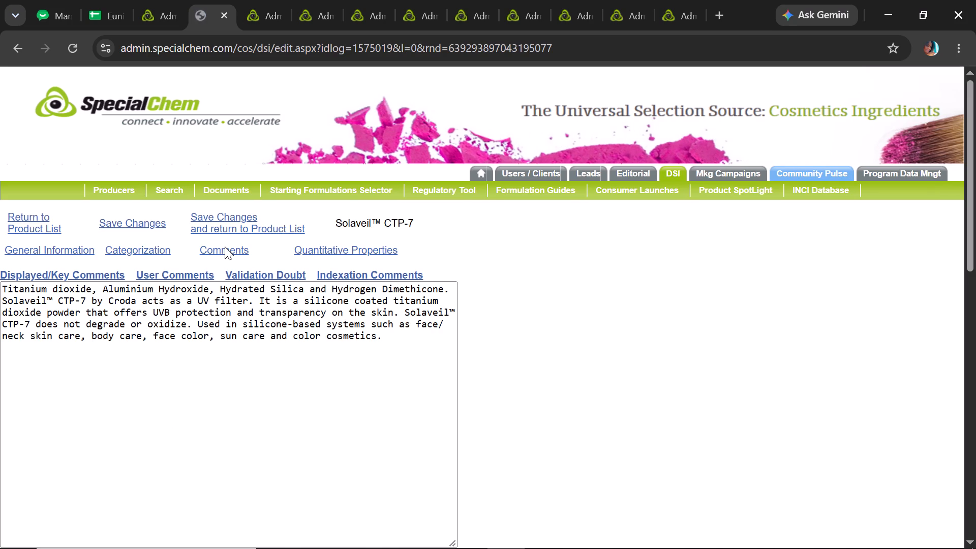
double_click(135, 300)
left_click(135, 300)
left_click_drag(135, 300, 0, 327)
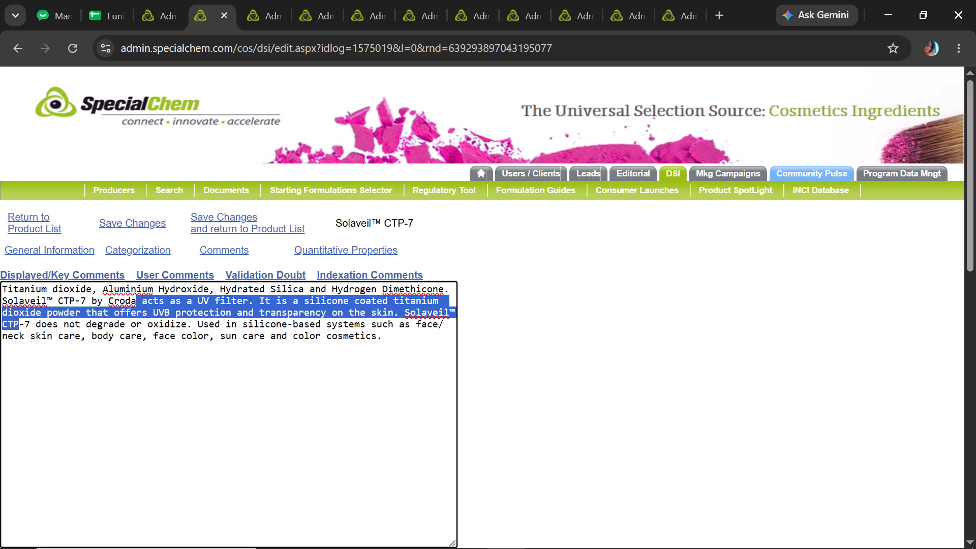
left_click_drag(0, 327, 0, 299)
key("ctrl+v")
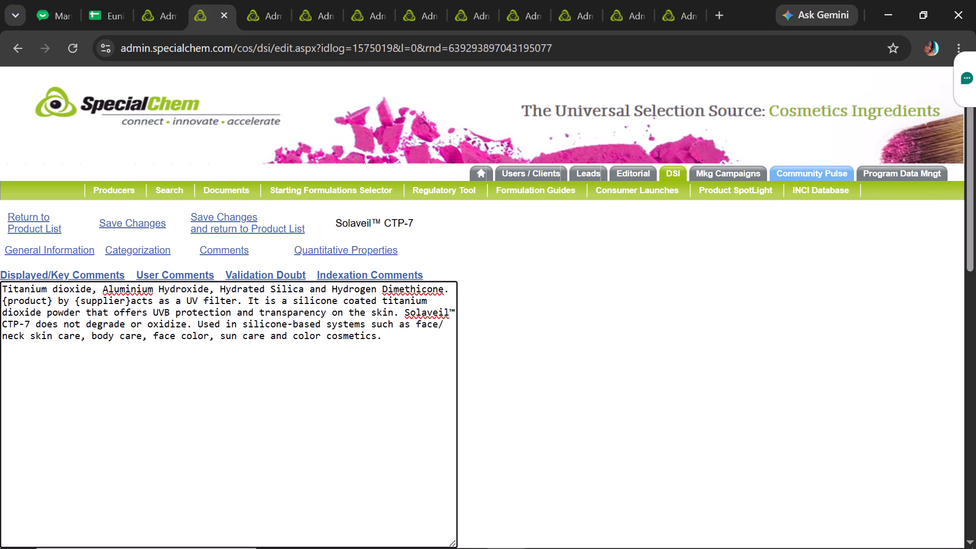
key("space")
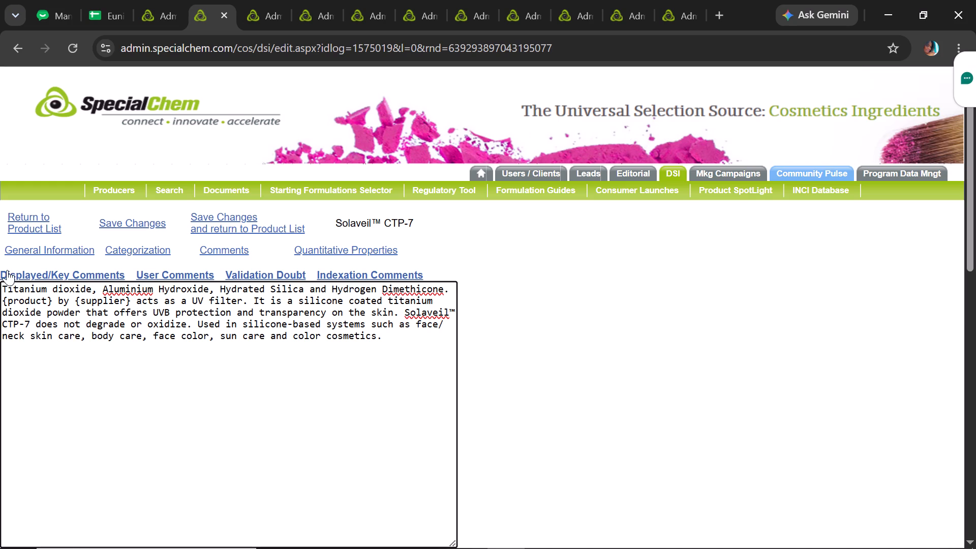
Replace the remaining "Solaveil™ CTP-7" mention before "does not degrade" with a copied "{product}" placeholder.
left_click_drag(55, 303, 0, 288)
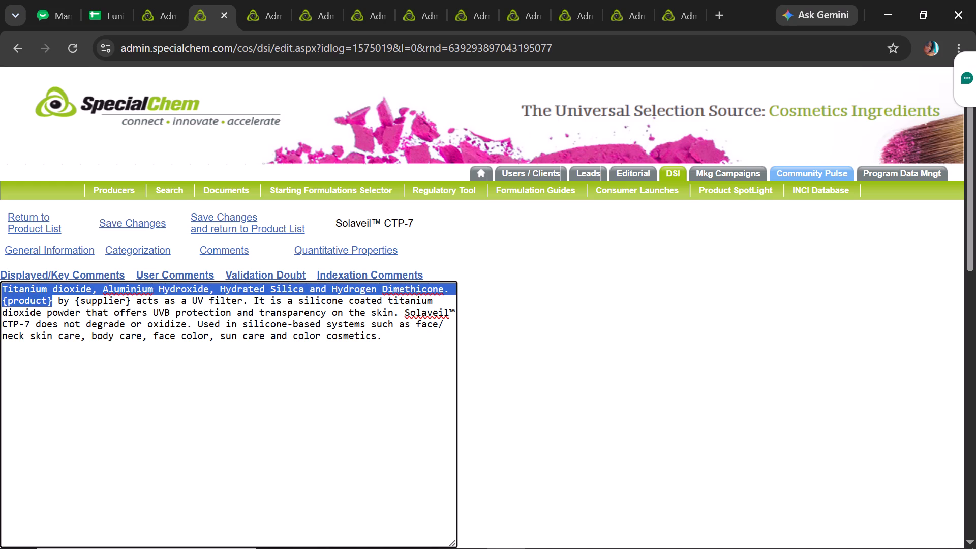
left_click(55, 298)
left_click_drag(55, 298, 0, 295)
key("ctrl+c")
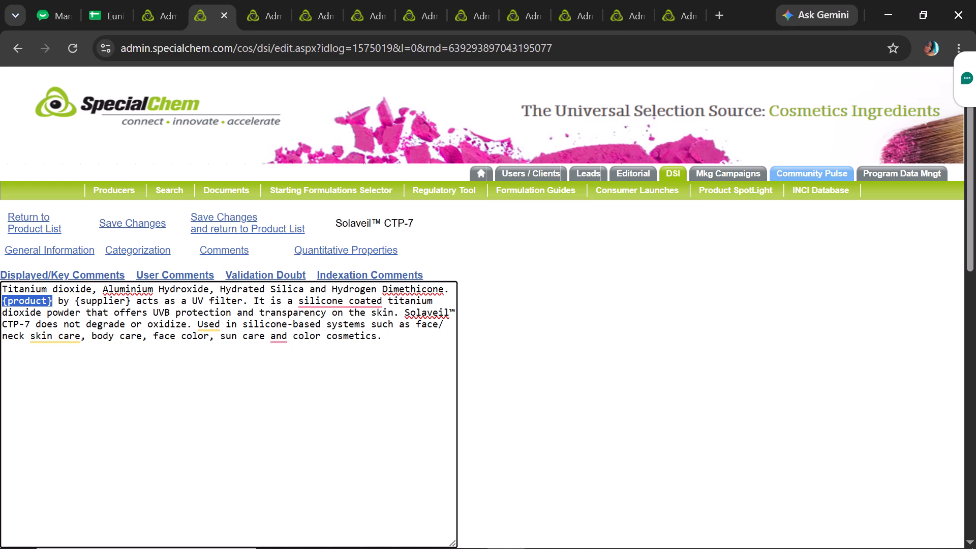
left_click_drag(404, 316, 44, 329)
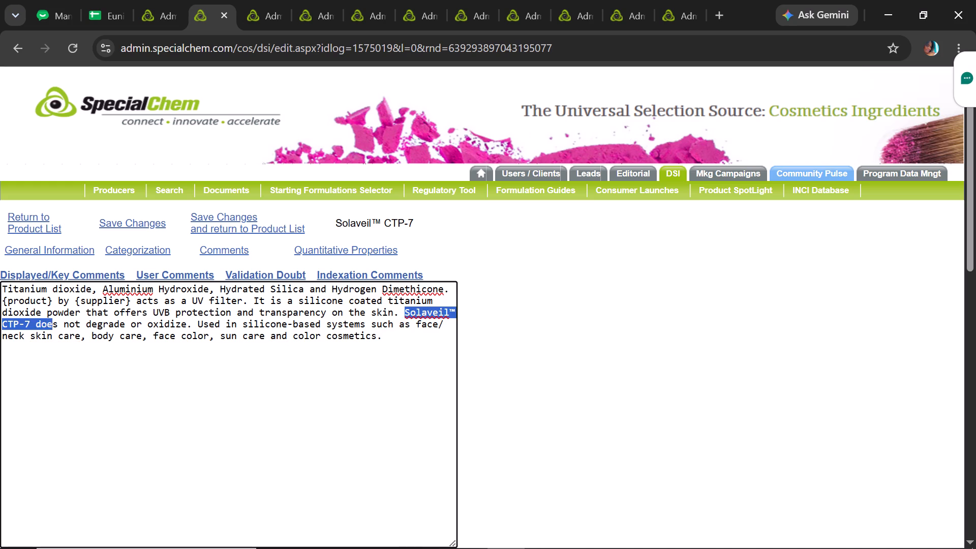
left_click_drag(44, 329, 30, 326)
key("ctrl+v")
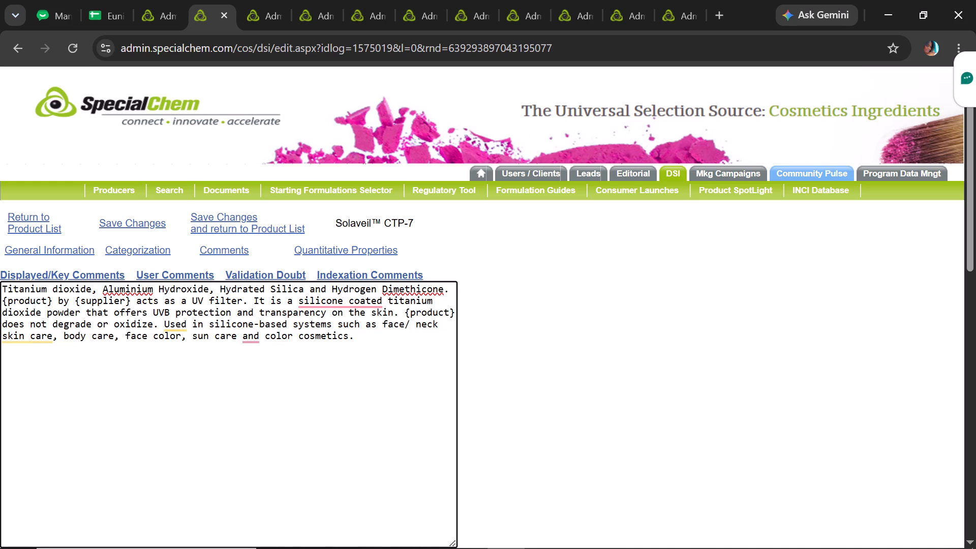
Accept the Grammarly corrections "silicone-coated" and the comma before "and color cosmetics" in the comment text.
left_click(321, 323)
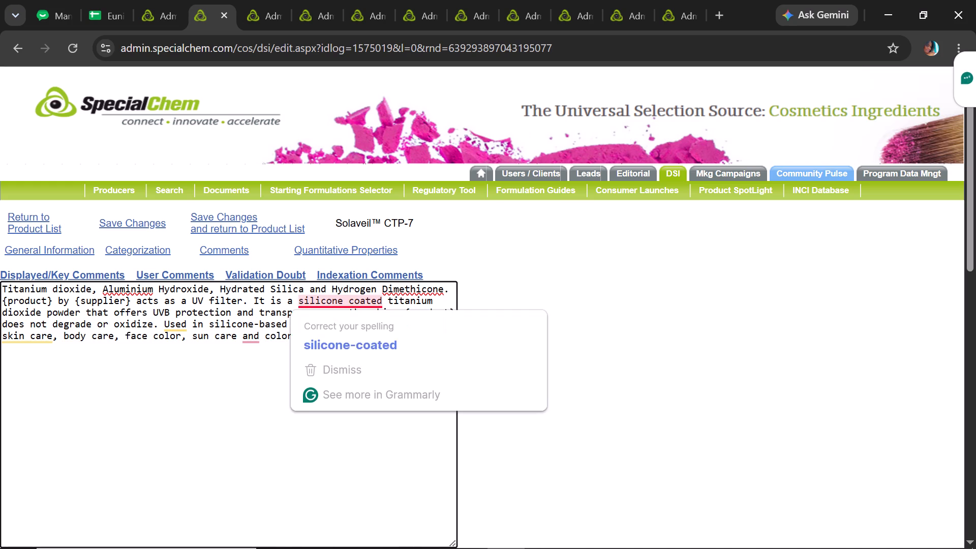
left_click(357, 336)
type("silicone-coate")
key("d")
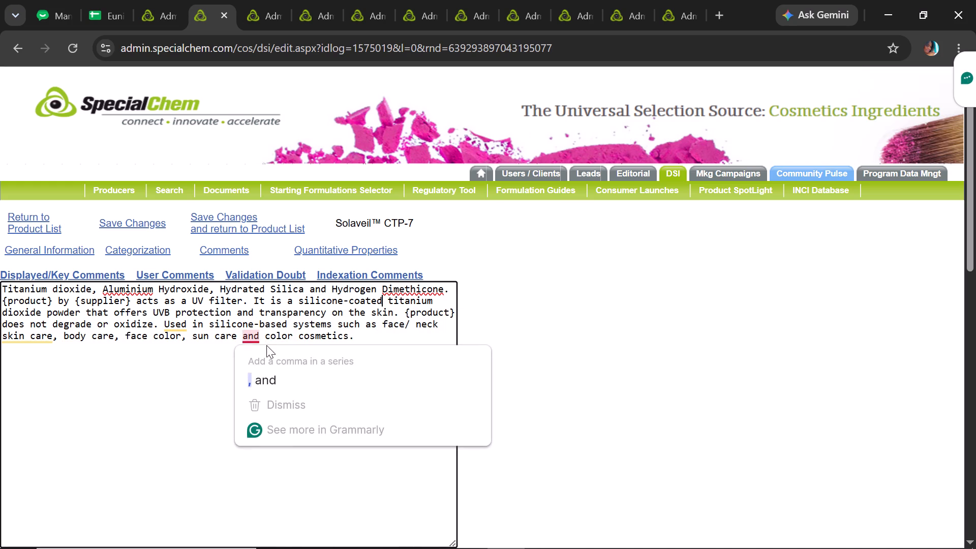
left_click(297, 371)
key("comma")
Enable Display as HTML for the Solaveil CTP-7 comment and save the changes.
left_click_drag(972, 224, 975, 233)
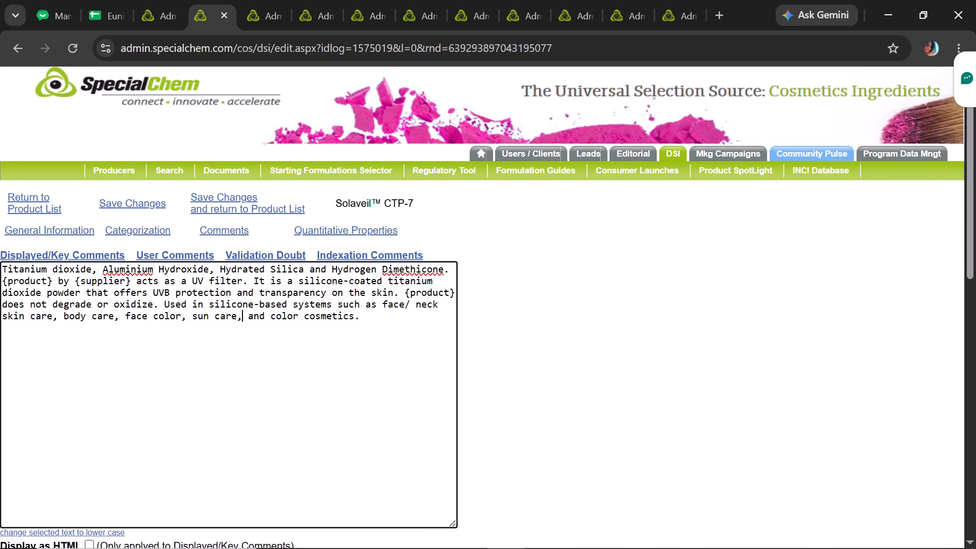
left_click(91, 542)
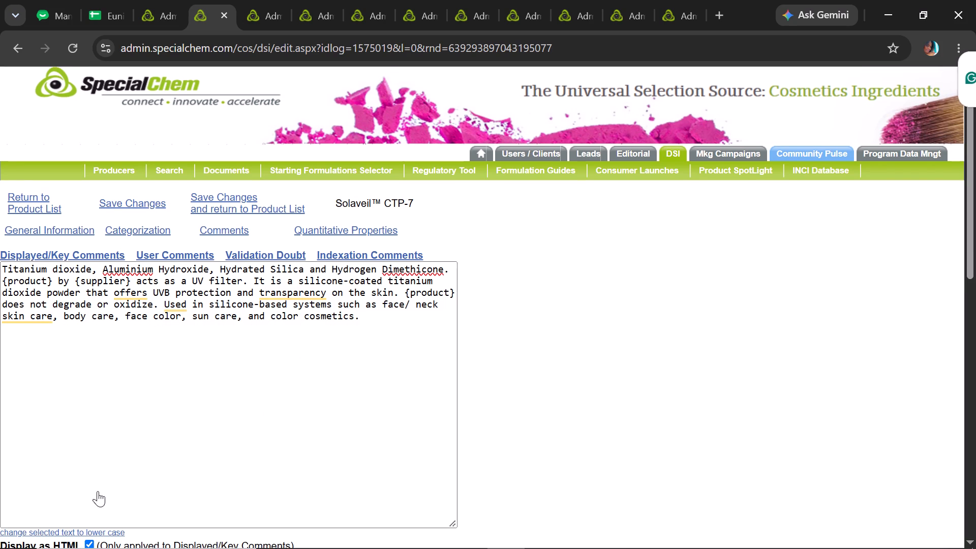
left_click(143, 206)
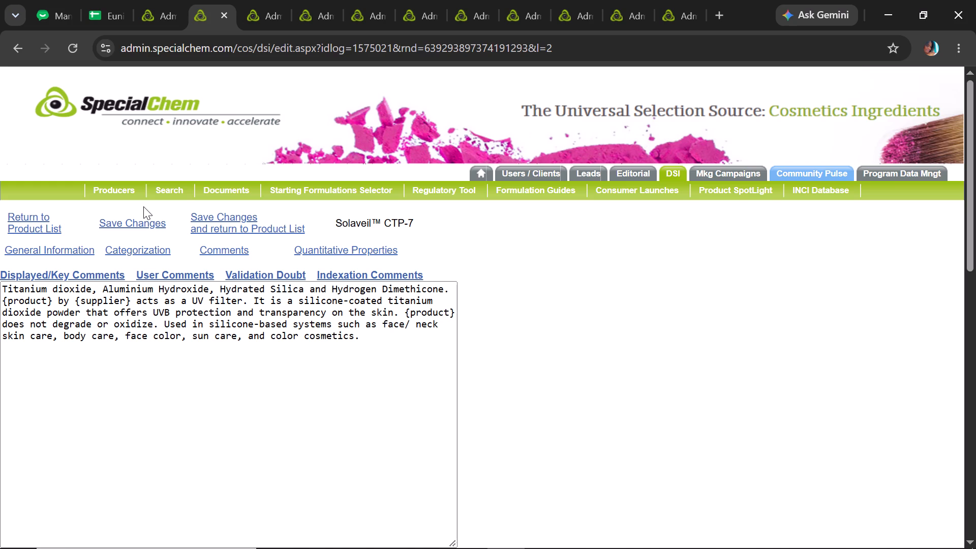
Change the line 1 quantitative property name of Solaveil CTP-7 to "Active Content", saving and returning to the product list.
left_click(365, 249)
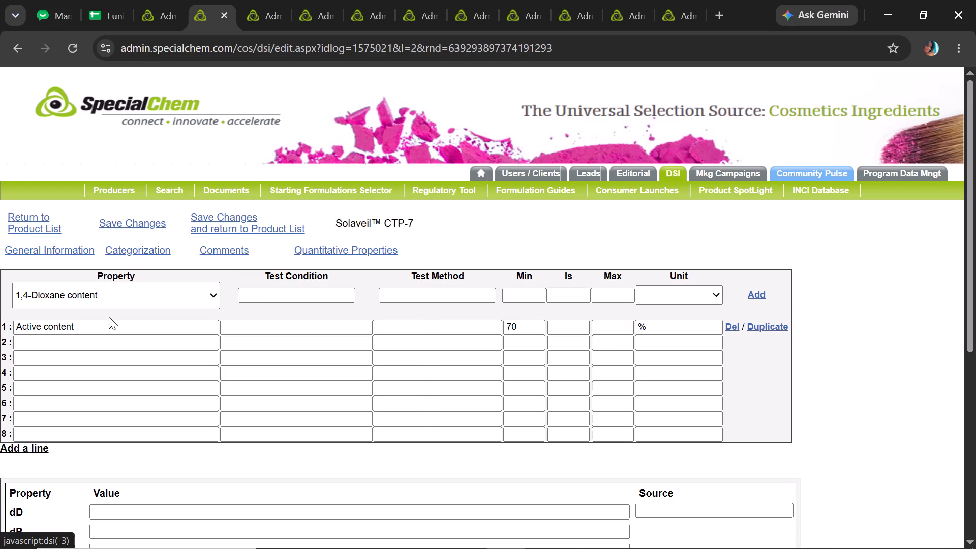
left_click(109, 330)
left_click_drag(128, 344, 136, 352)
left_click(136, 352)
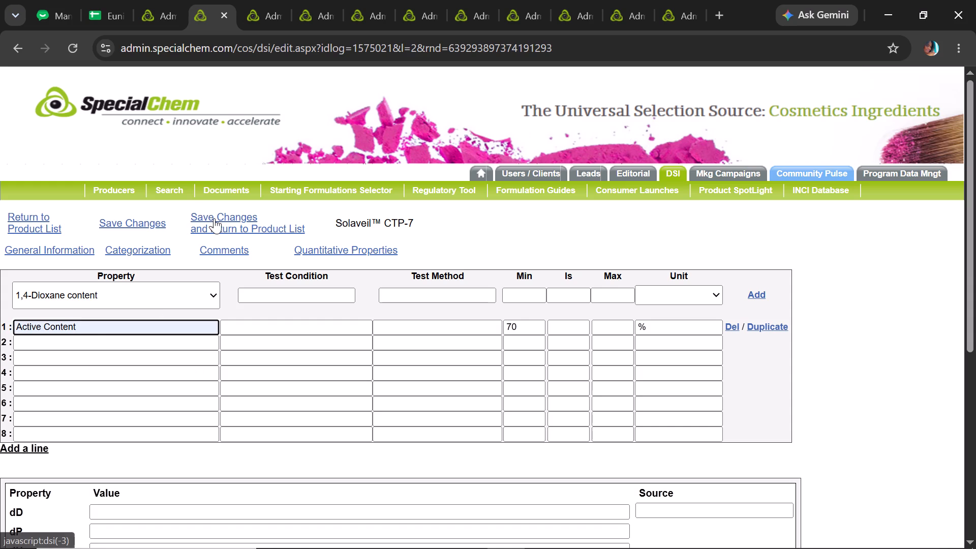
left_click(214, 218)
From the Cosmetics tracking sheet, return to the product list, open Solaveil CT-434, set its status to Availability Not Confirmed and save.
left_click(116, 0)
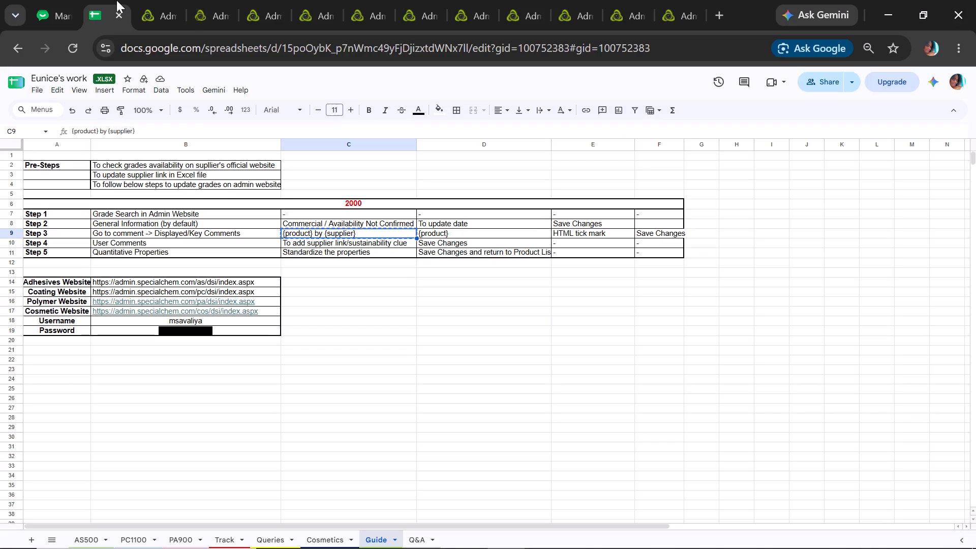
left_click(341, 537)
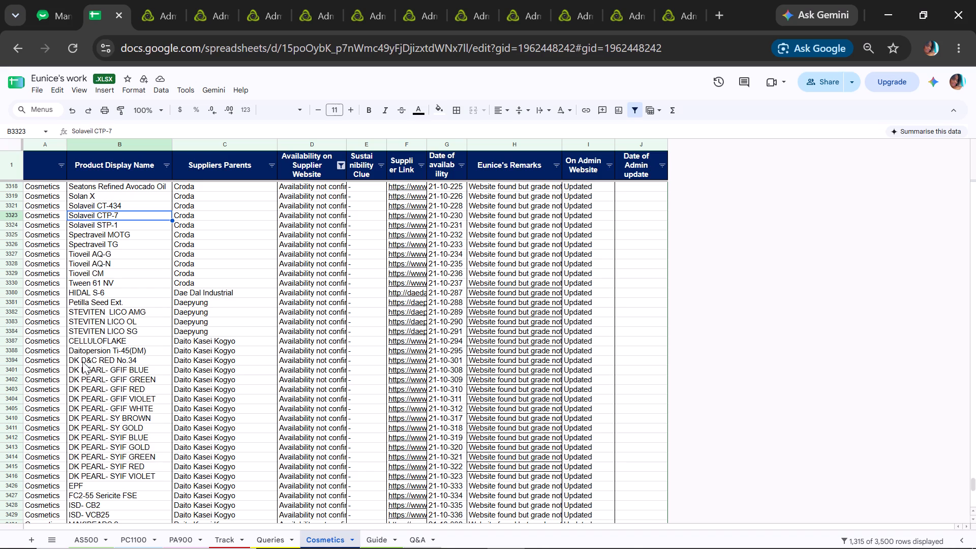
left_click(106, 226)
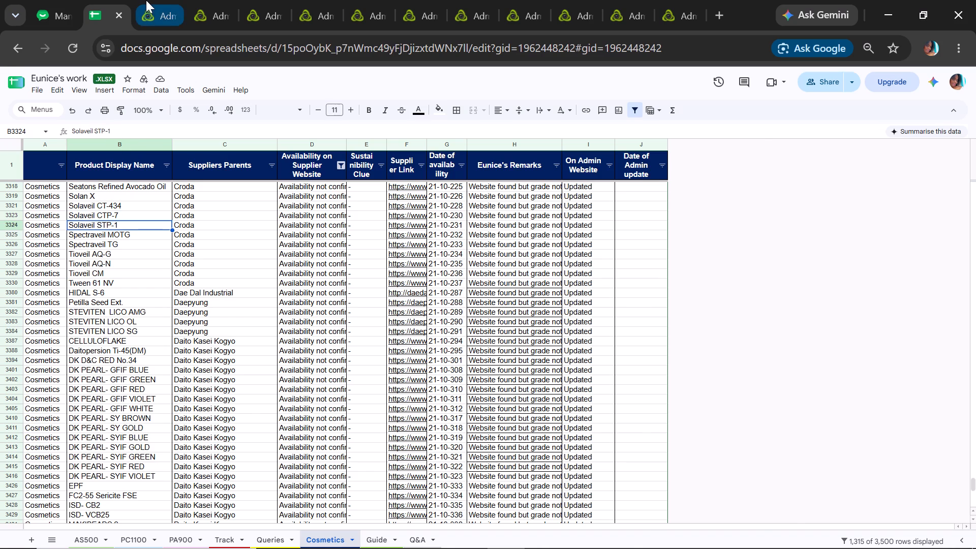
left_click(148, 0)
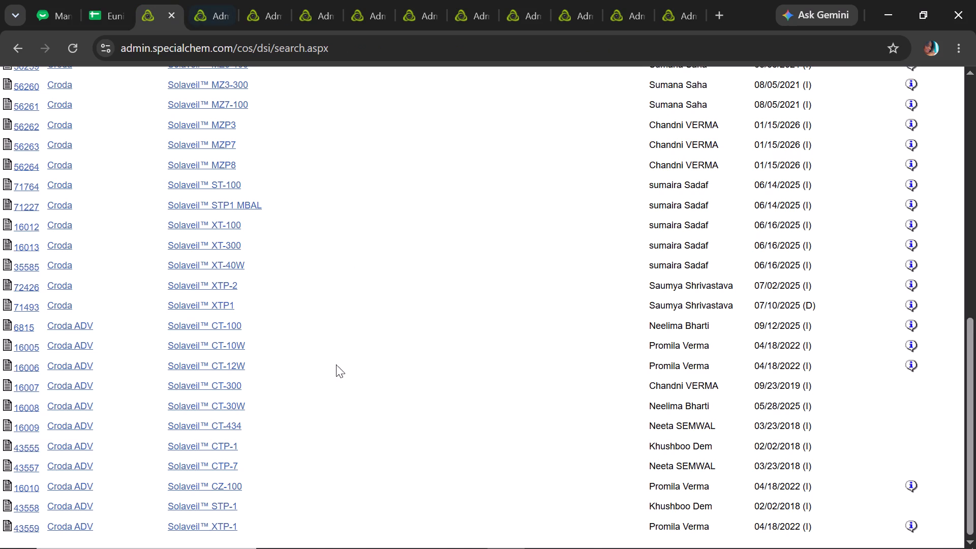
left_click(235, 426)
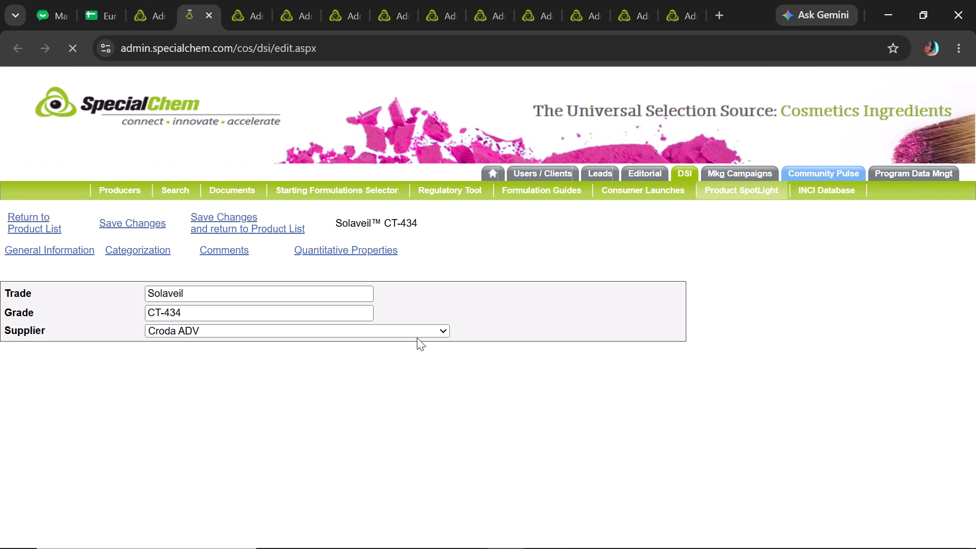
left_click_drag(975, 165, 974, 193)
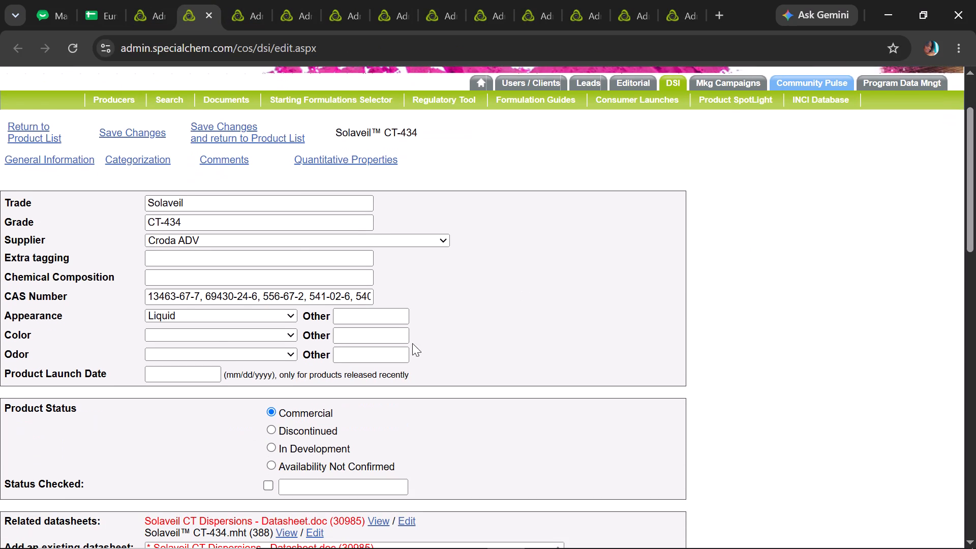
left_click(269, 463)
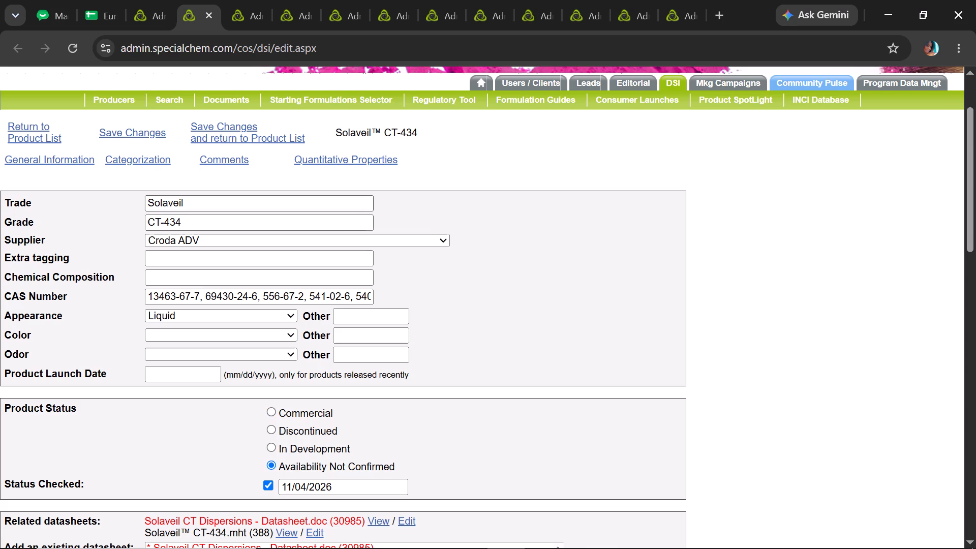
left_click(124, 134)
Copy "{product} by {supplier}" from the Guide sheet and replace the first "Solaveil™ CT-434" mention in the product's comment with it.
left_click(97, 10)
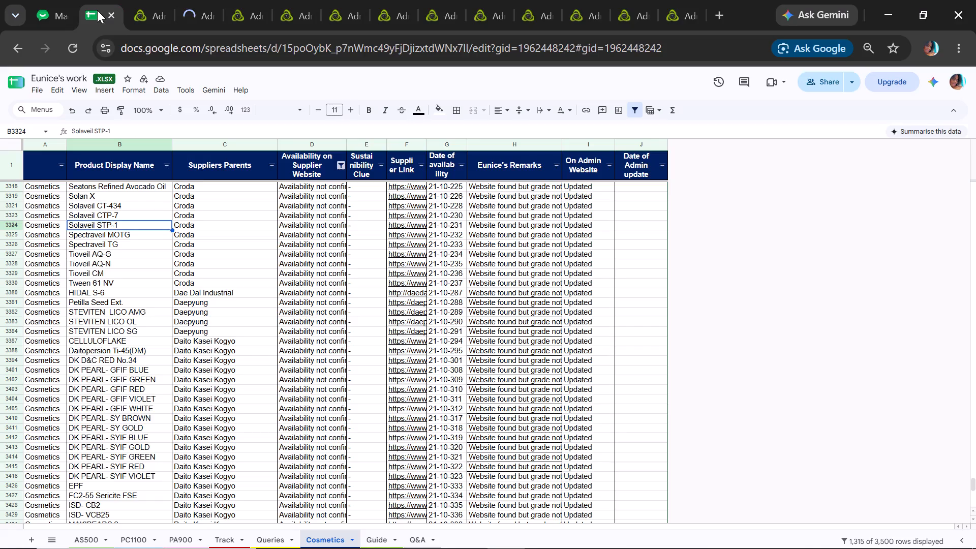
left_click(380, 536)
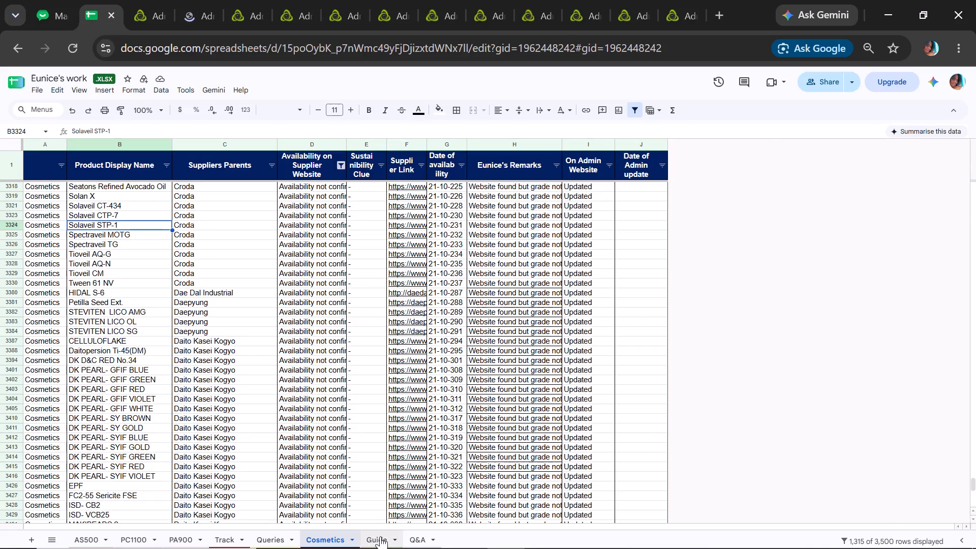
key("ctrl+c")
left_click(193, 3)
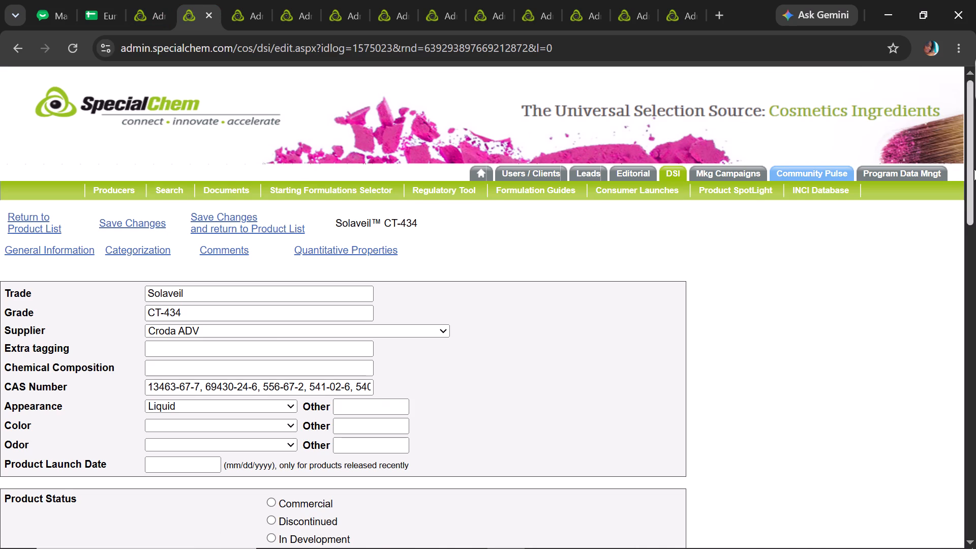
left_click_drag(974, 169, 974, 179)
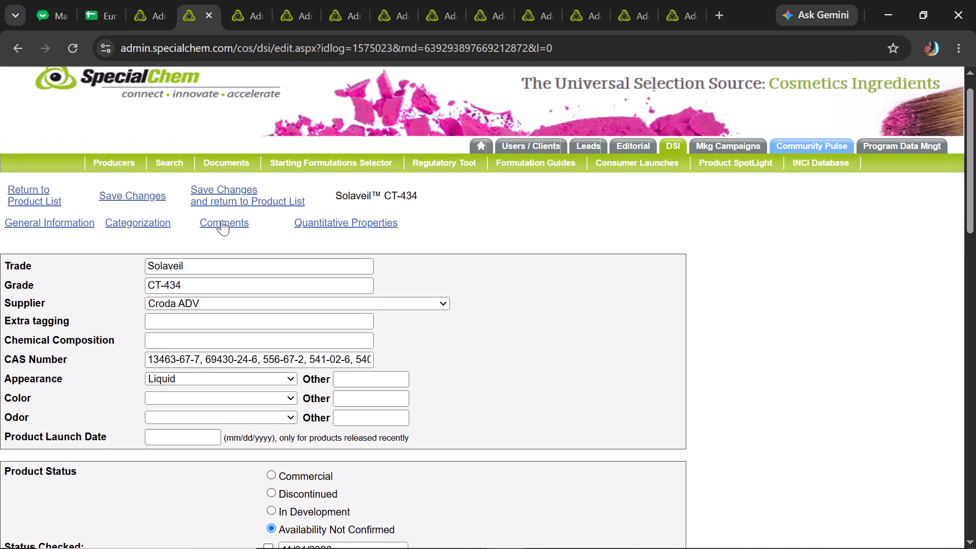
left_click(223, 219)
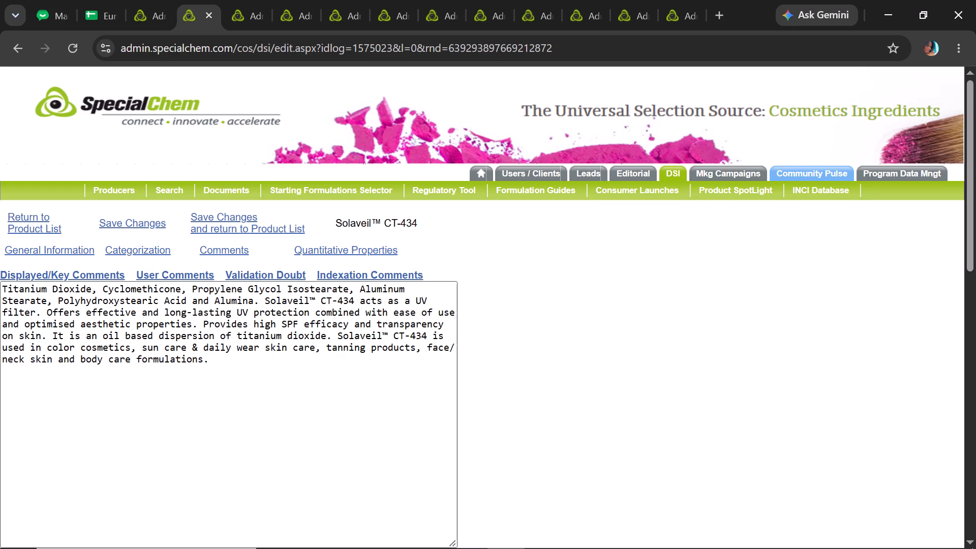
double_click(264, 296)
left_click(264, 296)
left_click(264, 296)
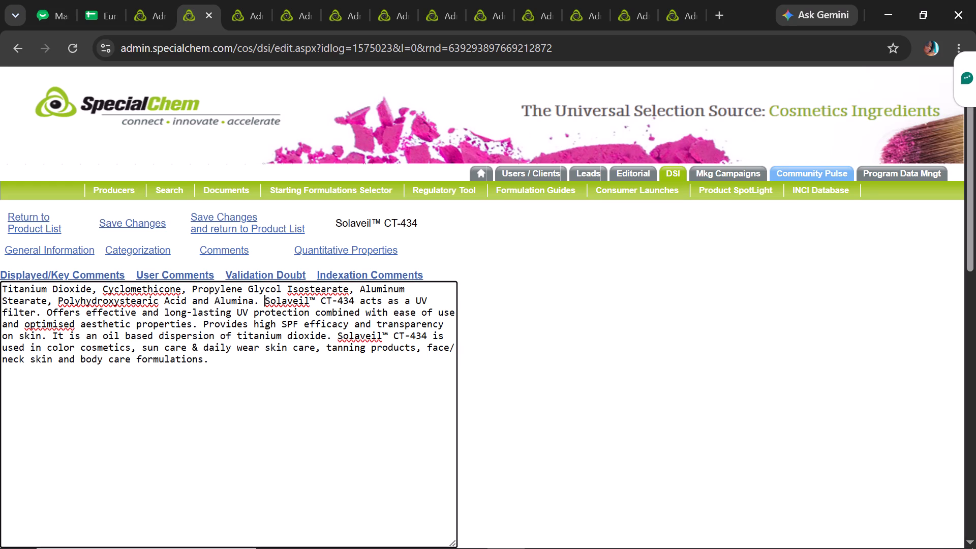
left_click_drag(264, 296, 353, 296)
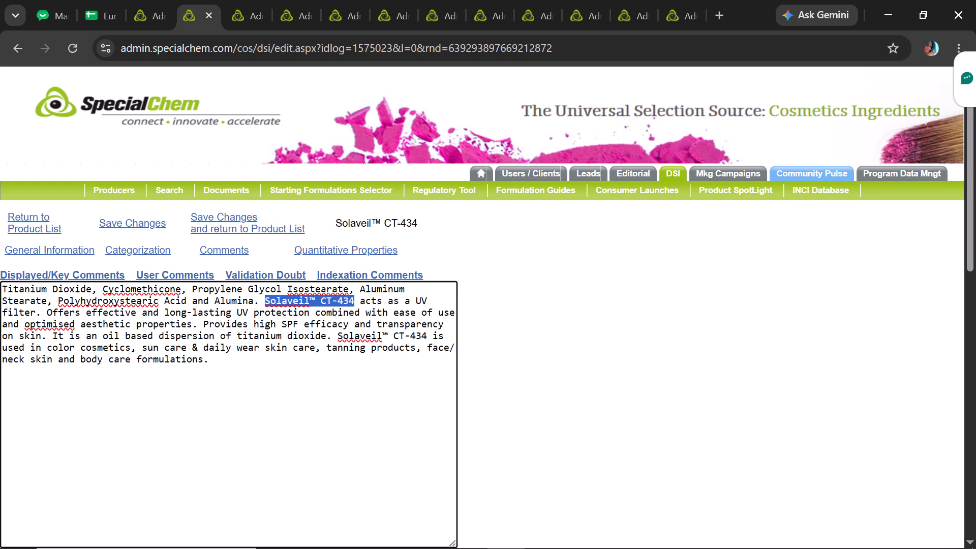
key("ctrl+v")
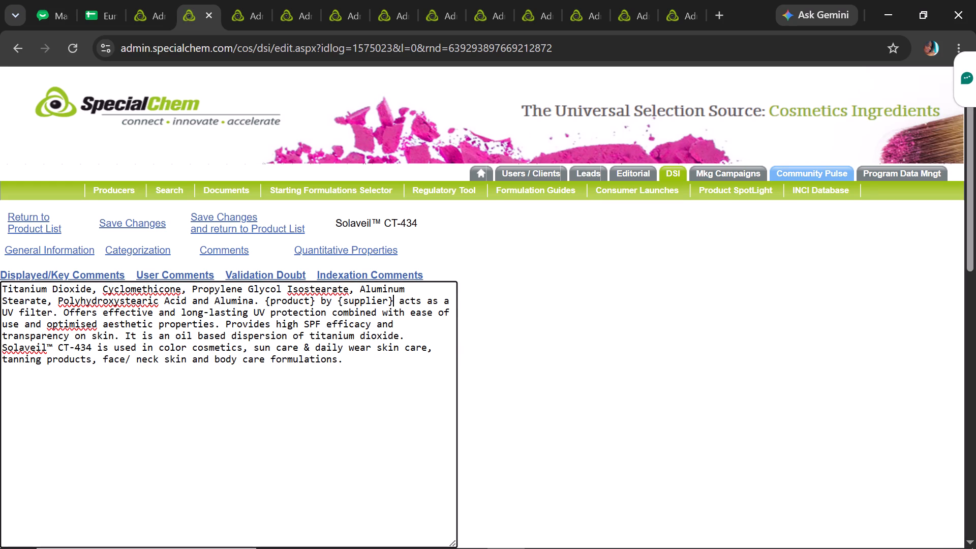
Copy the "{product}" placeholder from the Solaveil CT-434 comment text.
left_click_drag(317, 307, 318, 297)
left_click(318, 297)
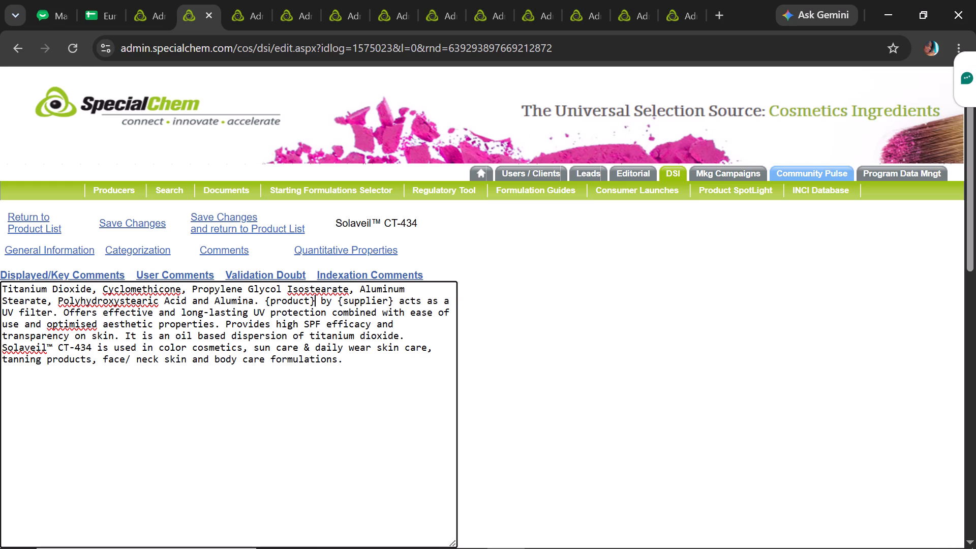
left_click_drag(316, 297, 265, 297)
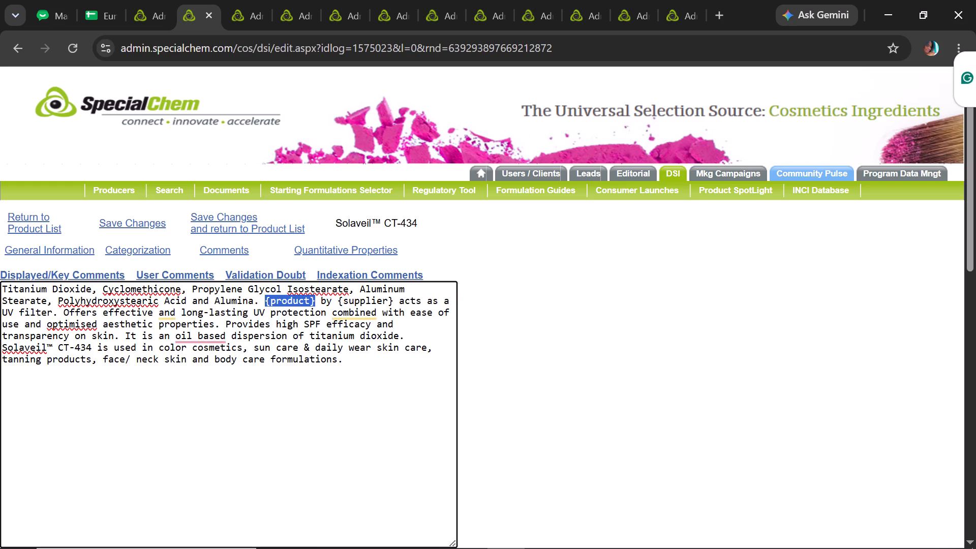
key("ctrl+c")
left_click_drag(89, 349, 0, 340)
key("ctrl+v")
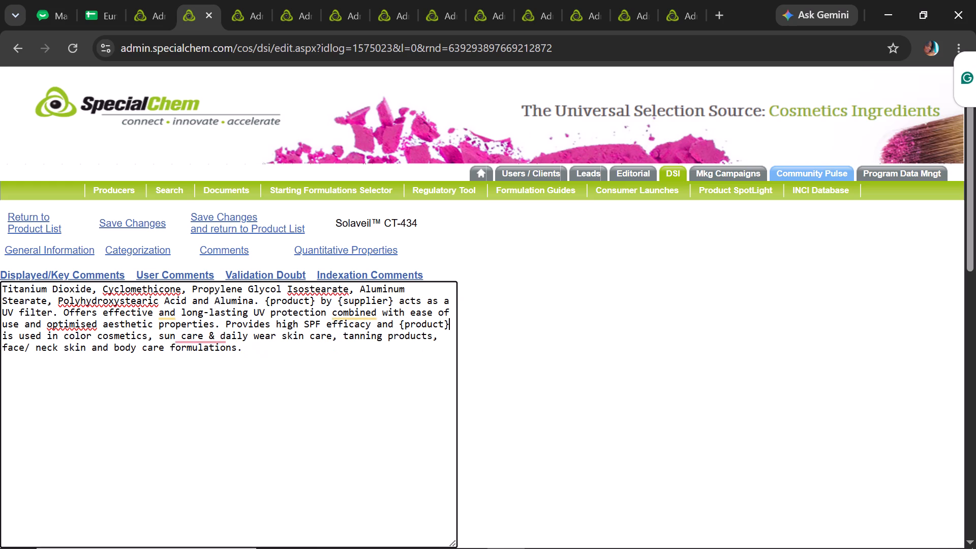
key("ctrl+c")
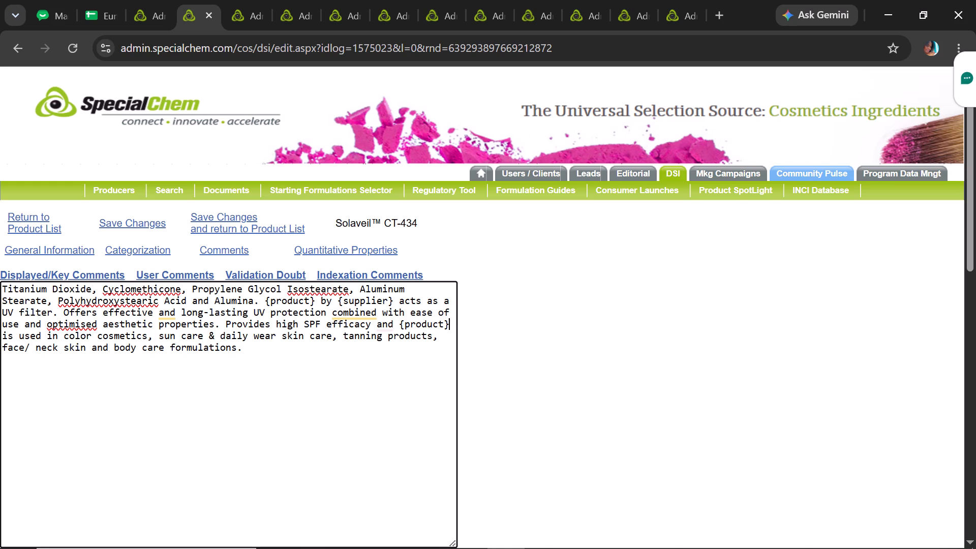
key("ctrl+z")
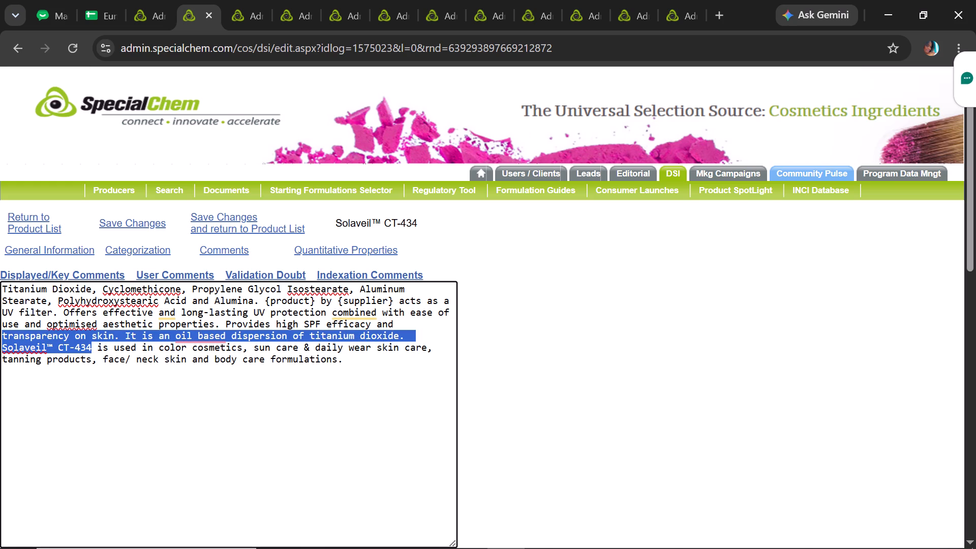
Replace the remaining "Solaveil™ CT-434" mention before "is used in color cosmetics" with the copied "{product}" placeholder.
left_click(90, 349)
left_click_drag(90, 349, 0, 349)
key("ctrl+v")
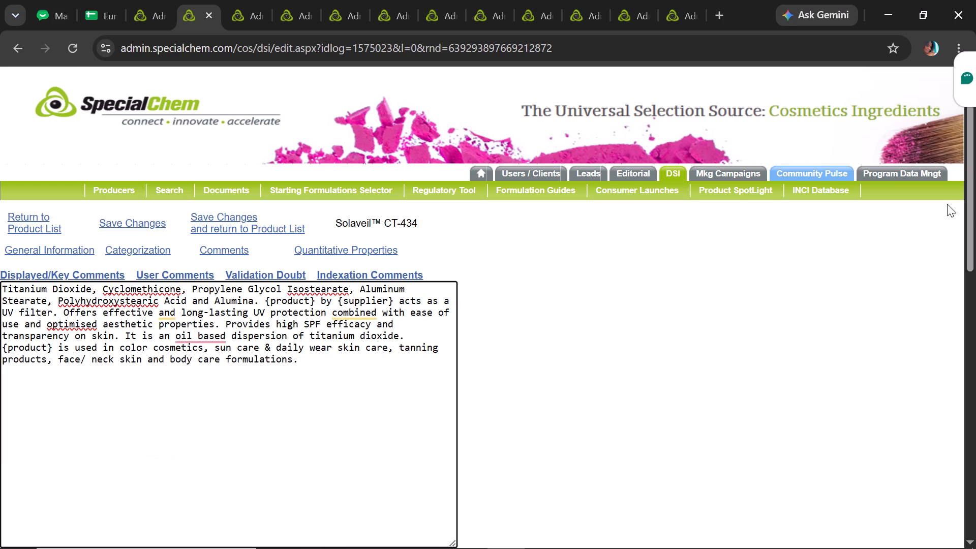
Enable Display as HTML for the Solaveil CT-434 comment and save the changes.
left_click_drag(975, 135, 965, 185)
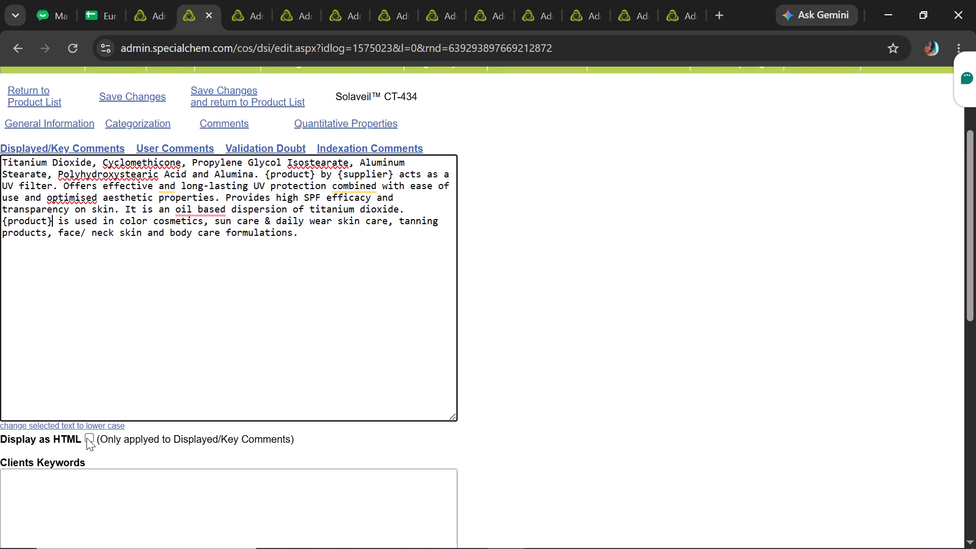
left_click(90, 437)
left_click(110, 101)
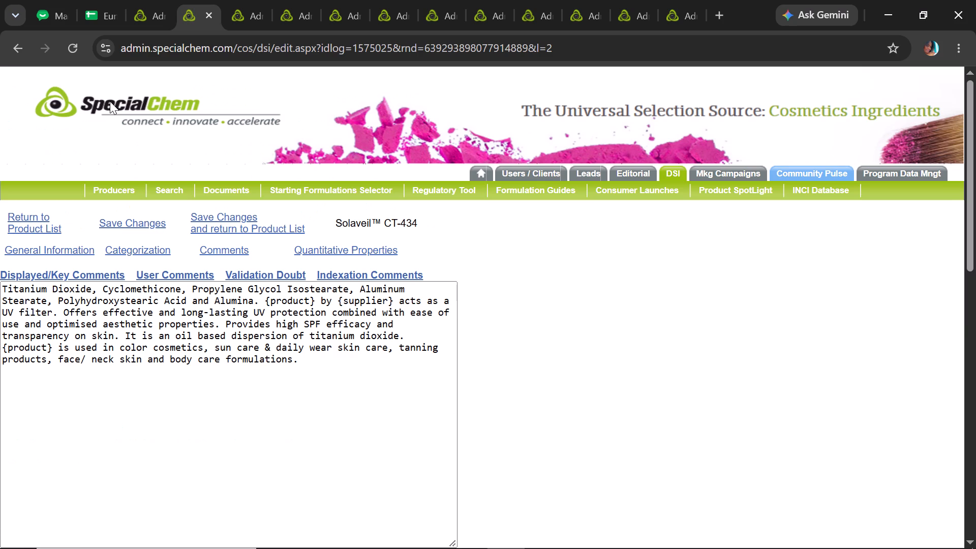
left_click(128, 223)
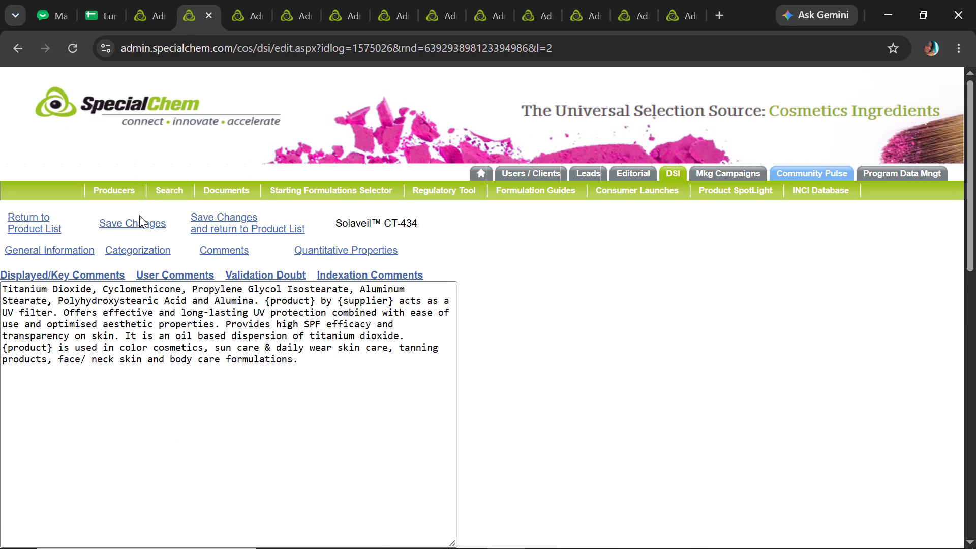
Change the line 1 quantitative property name of Solaveil CT-434 to "Solid Content".
left_click(388, 248)
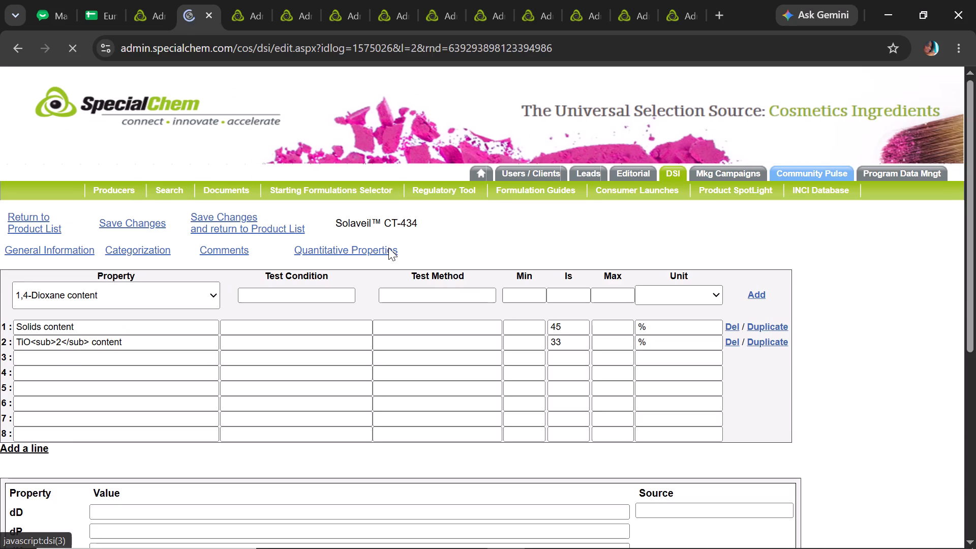
left_click(87, 327)
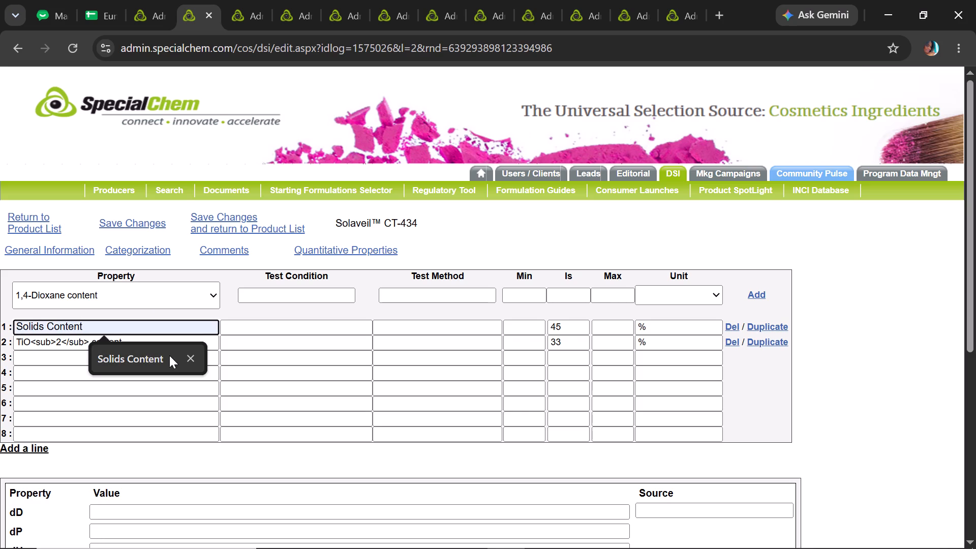
left_click(172, 357)
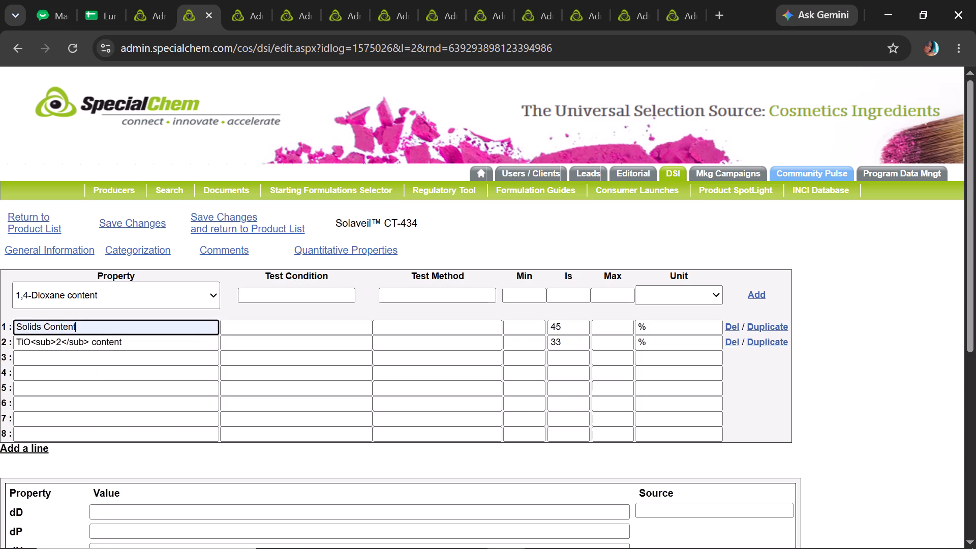
left_click(40, 321)
key("BackSpace")
Replace the line 2 property name with "Titanium Dioxide Content" copied from the Standard Properties workbook in WPS Office, saving and returning to the product list.
left_click_drag(121, 340, 4, 319)
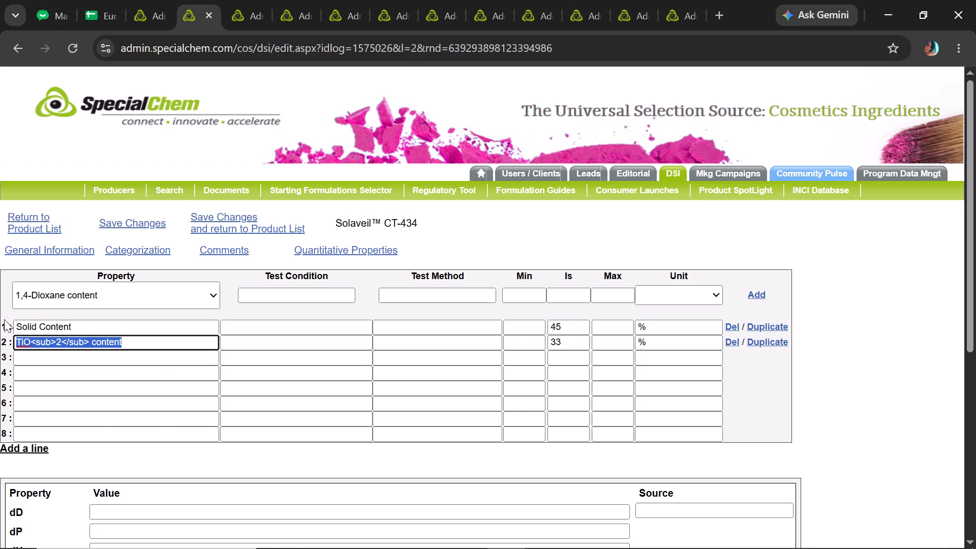
key("BackSpace")
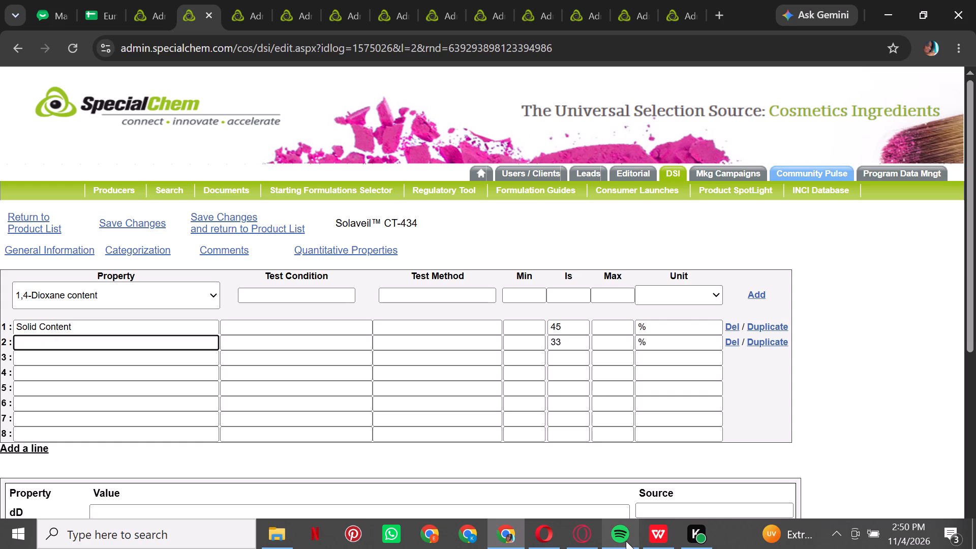
left_click(648, 534)
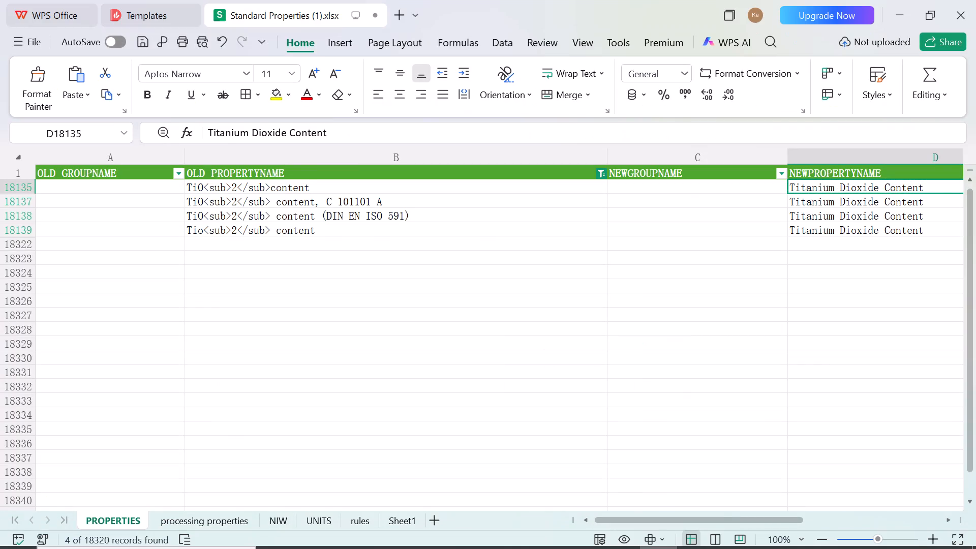
key("ctrl+c")
left_click(899, 21)
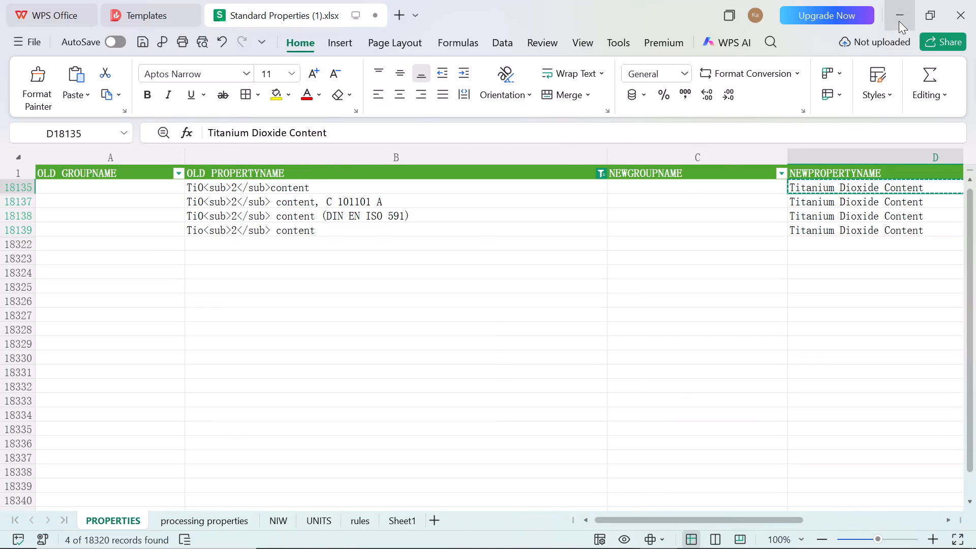
key("ctrl+c")
key("ctrl+v")
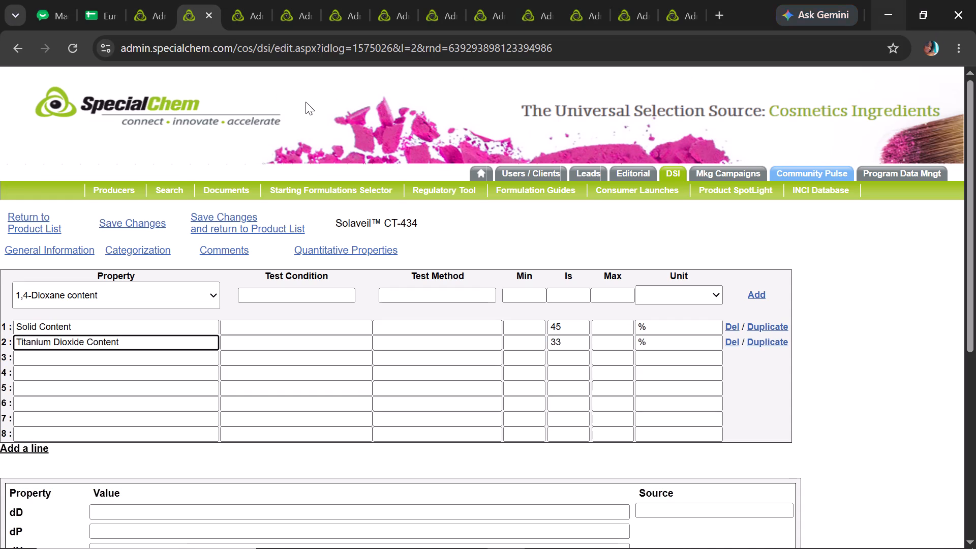
left_click(204, 216)
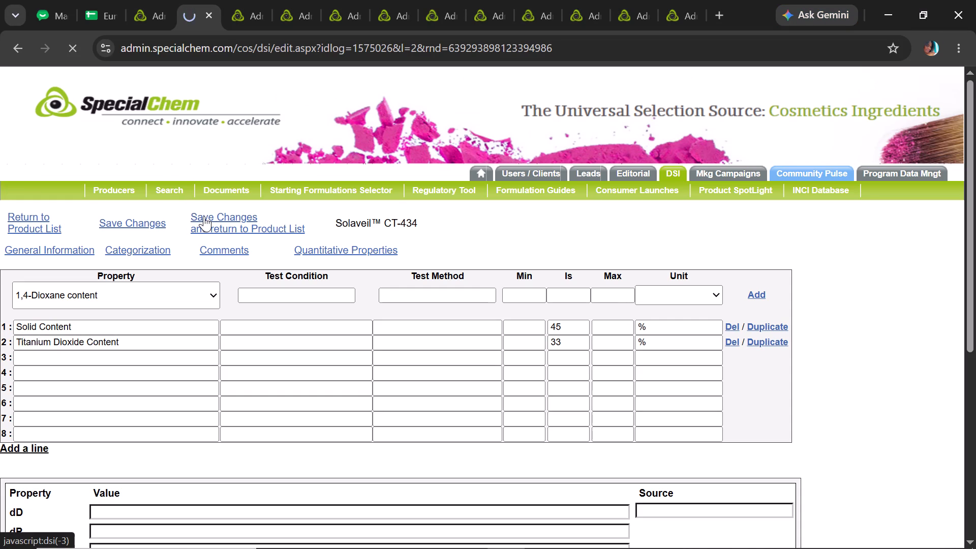
Open the Croda ADV product Solaveil STP-1, set its status to Availability Not Confirmed with the status checked, and save.
left_click(142, 0)
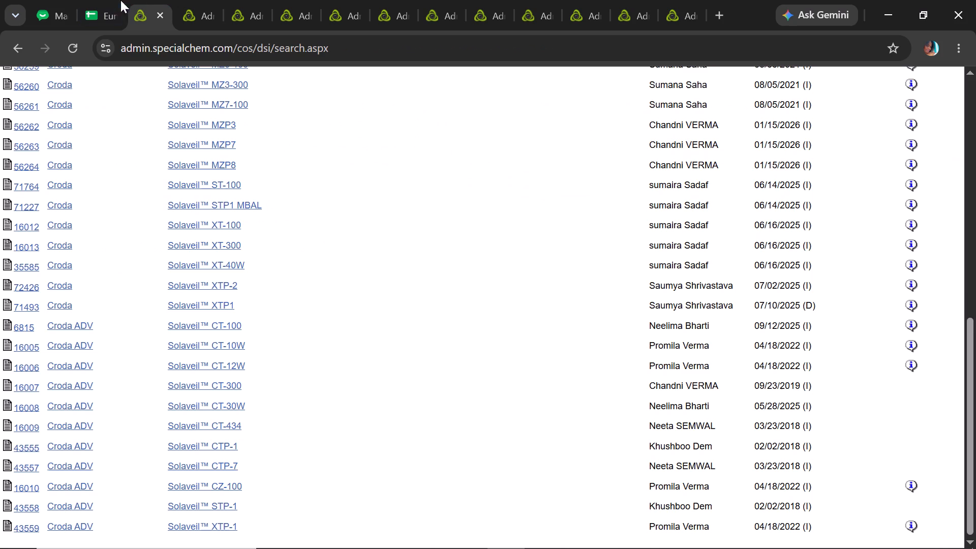
left_click(208, 504)
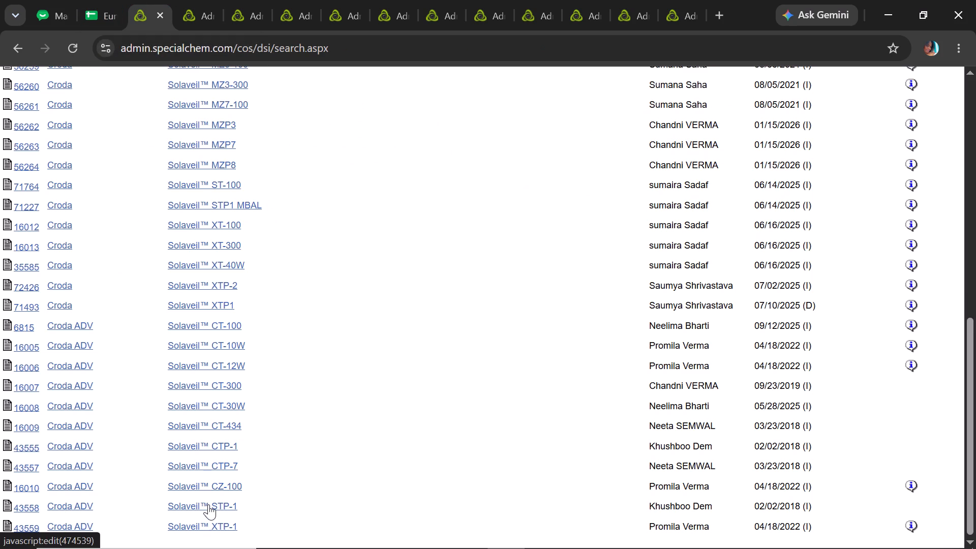
left_click(100, 24)
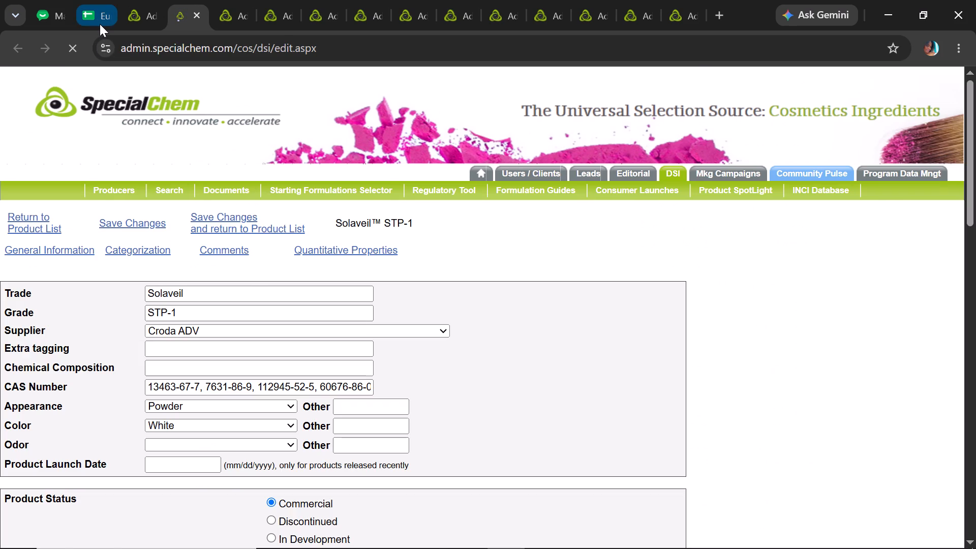
left_click(160, 7)
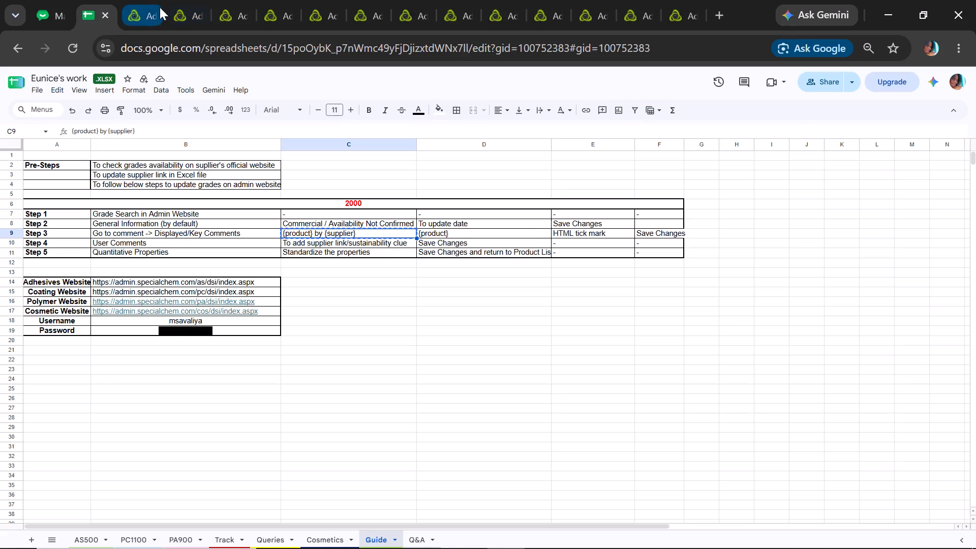
left_click(200, 5)
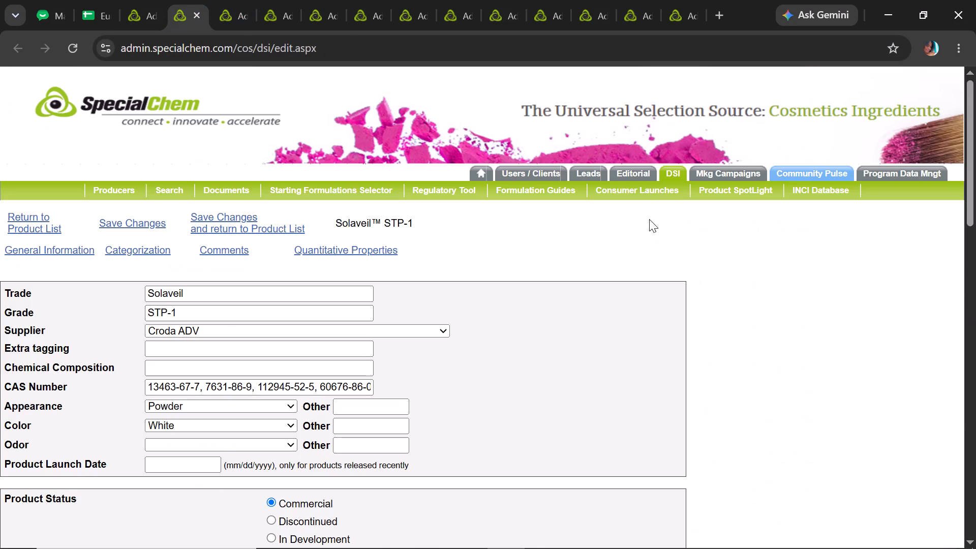
left_click_drag(974, 177, 965, 198)
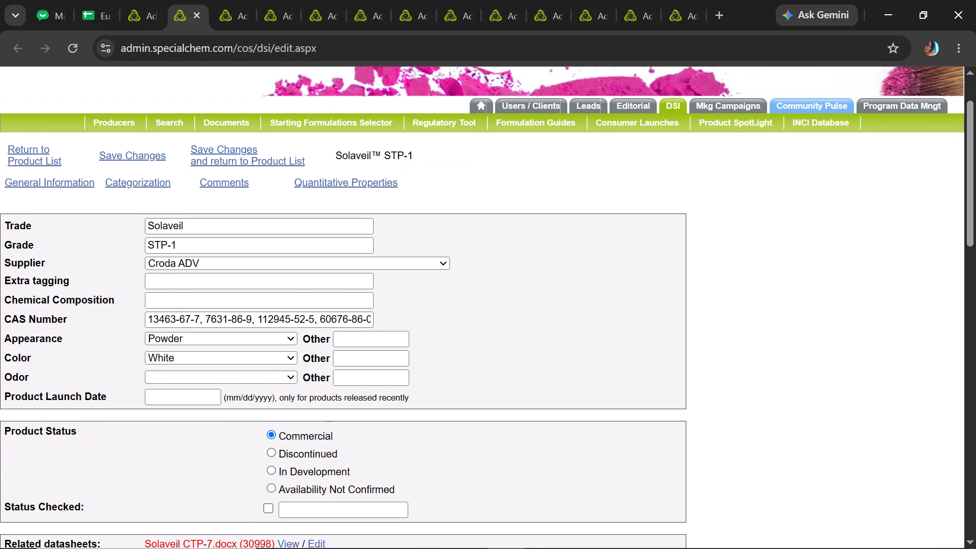
left_click(269, 485)
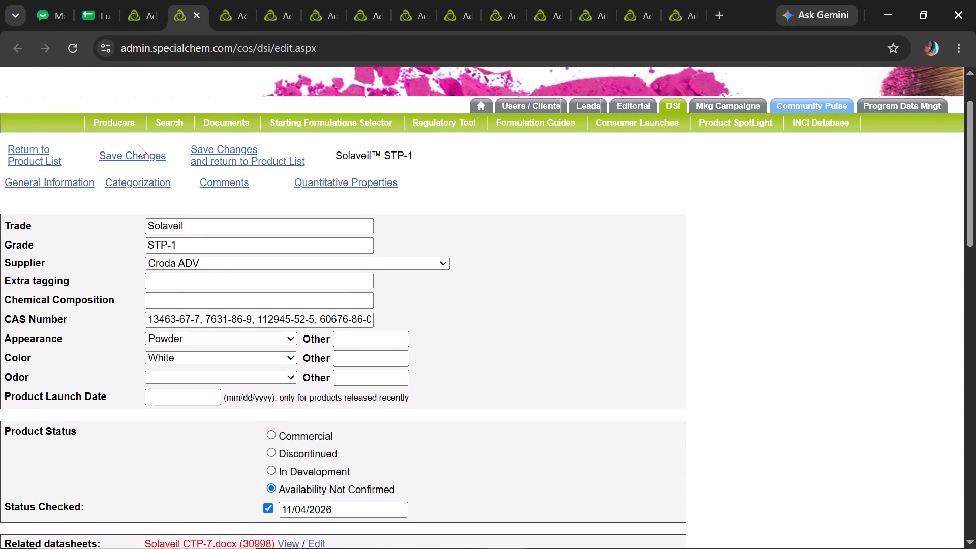
left_click(138, 154)
Replace "Solaveil™ STP-1 by Croda" in the product's displayed comment with "{product} by {supplier}" copied from the Guide sheet.
left_click(86, 0)
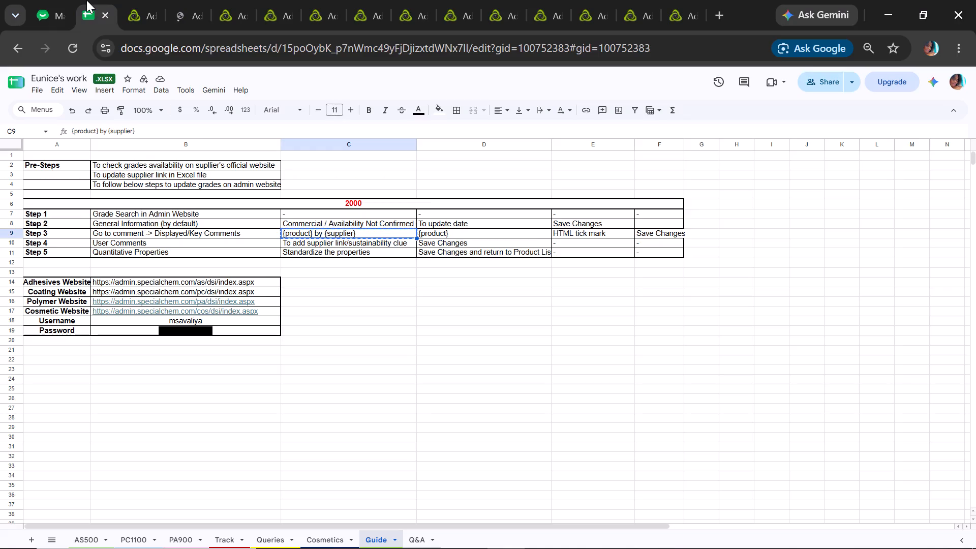
key("ctrl+c")
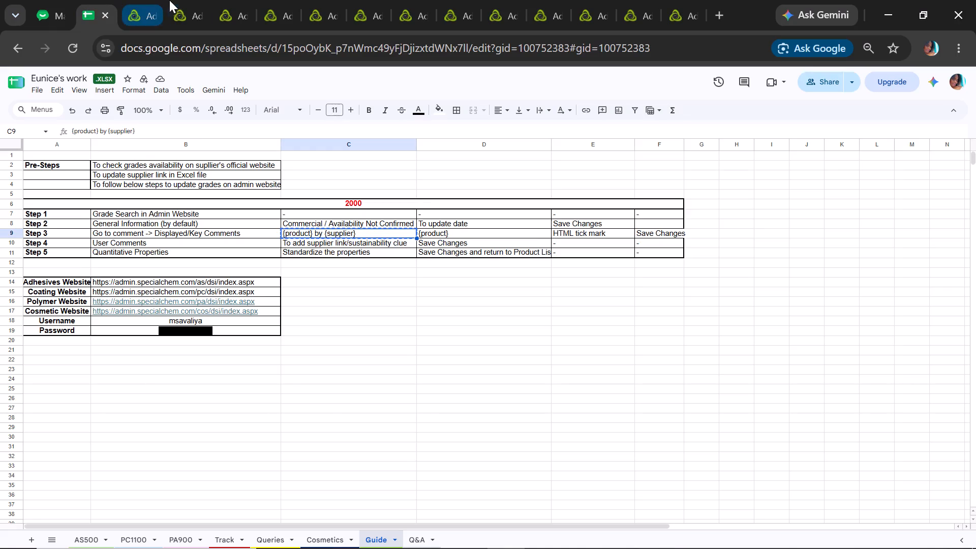
left_click(174, 0)
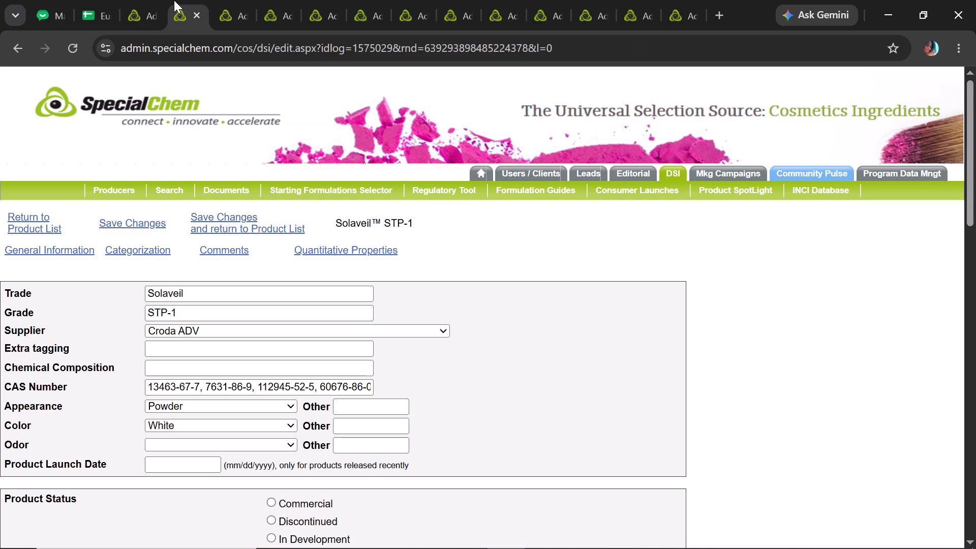
left_click_drag(975, 157, 975, 184)
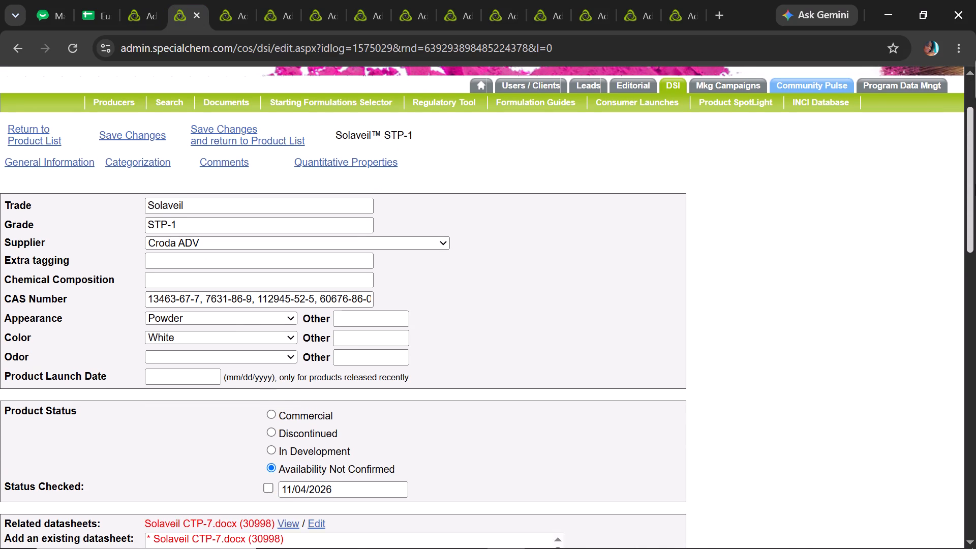
left_click(225, 161)
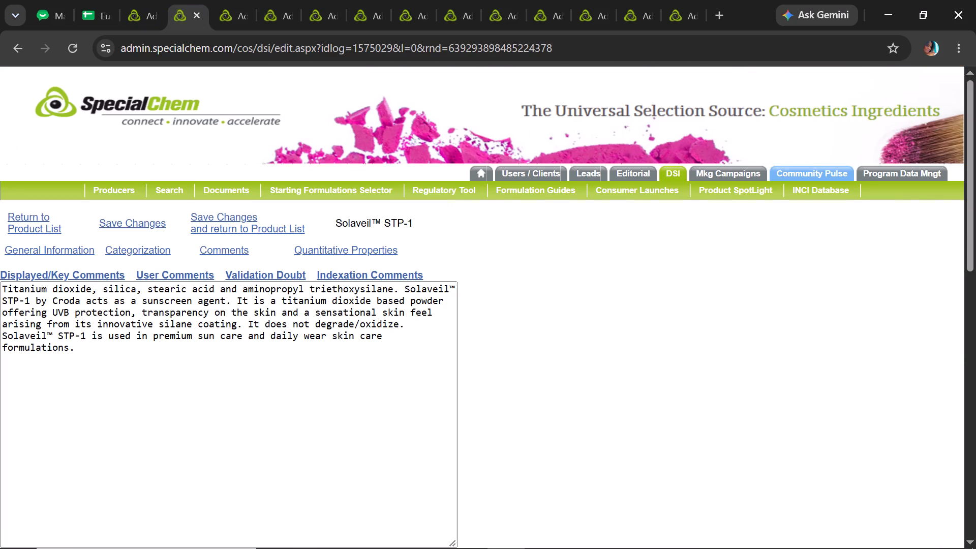
double_click(79, 303)
left_click(79, 303)
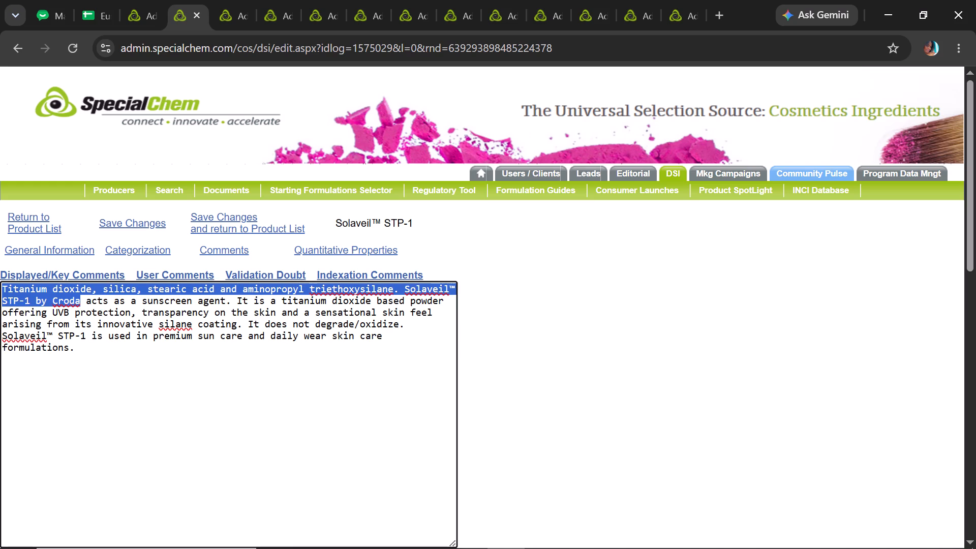
left_click_drag(79, 303, 405, 280)
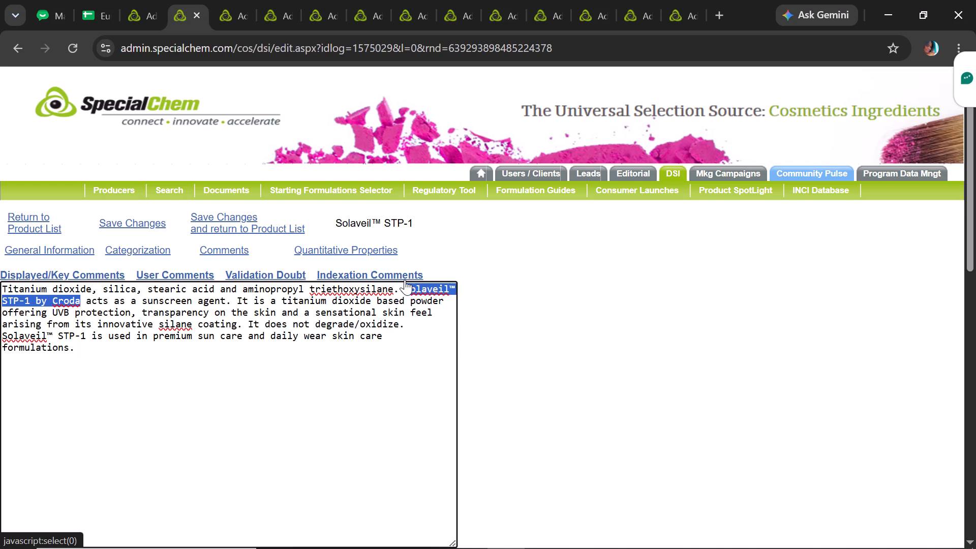
key("ctrl+v")
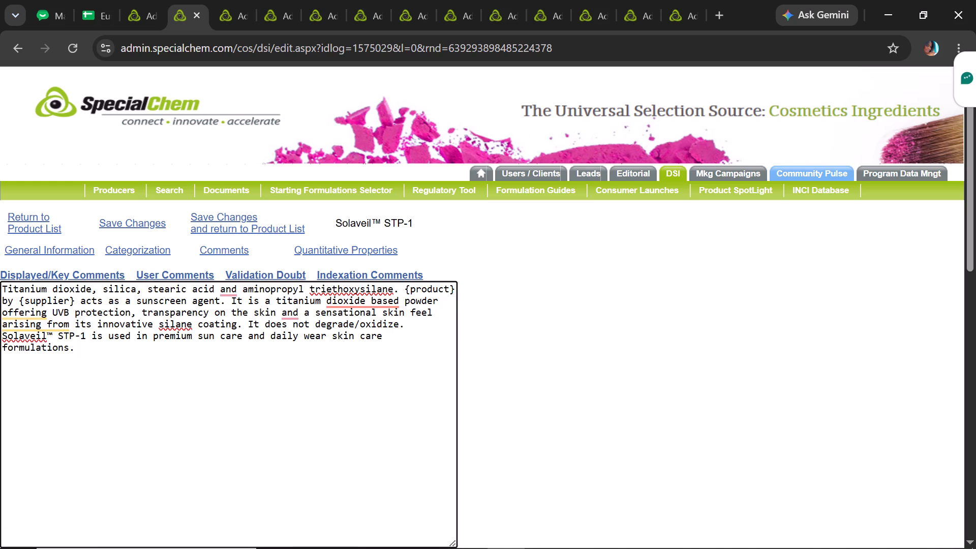
Copy the "{product}" placeholder over the remaining "Solaveil™ STP-1" mention before "is used in premium sun care".
left_click_drag(404, 290, 459, 286)
key("ctrl+c")
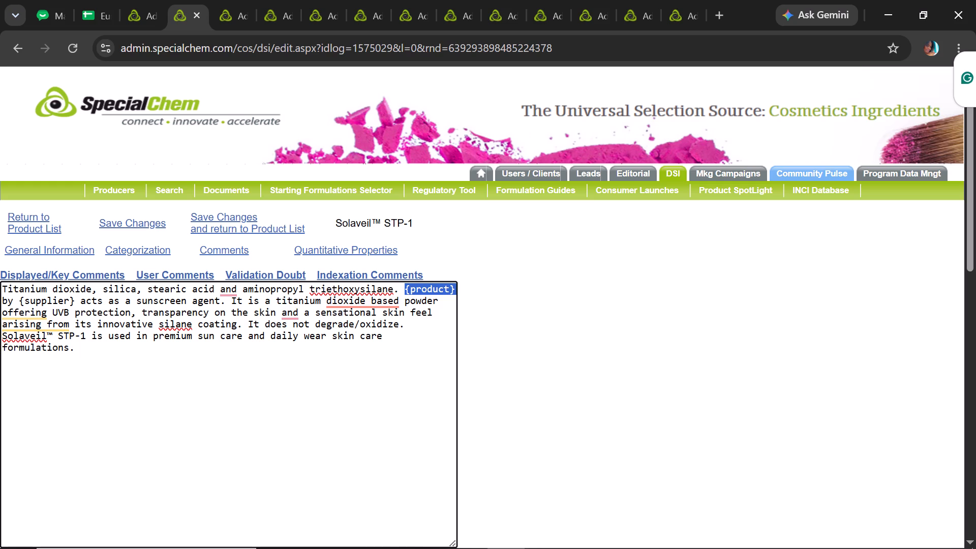
left_click_drag(87, 335, 0, 331)
key("ctrl+v")
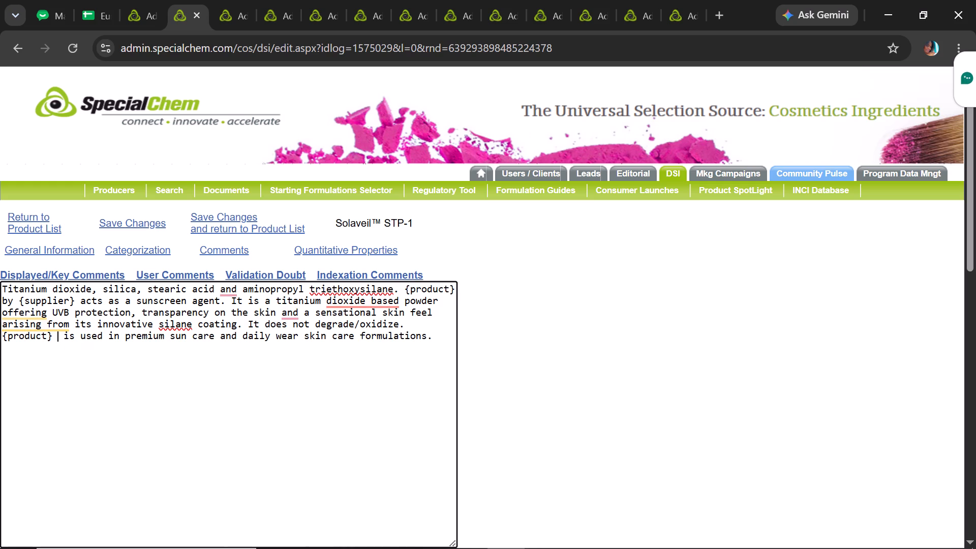
Accept the Grammarly corrections in the comment: "dioxide-based" and commas after "transparency on the skin" and "stearic acid".
left_click(360, 331)
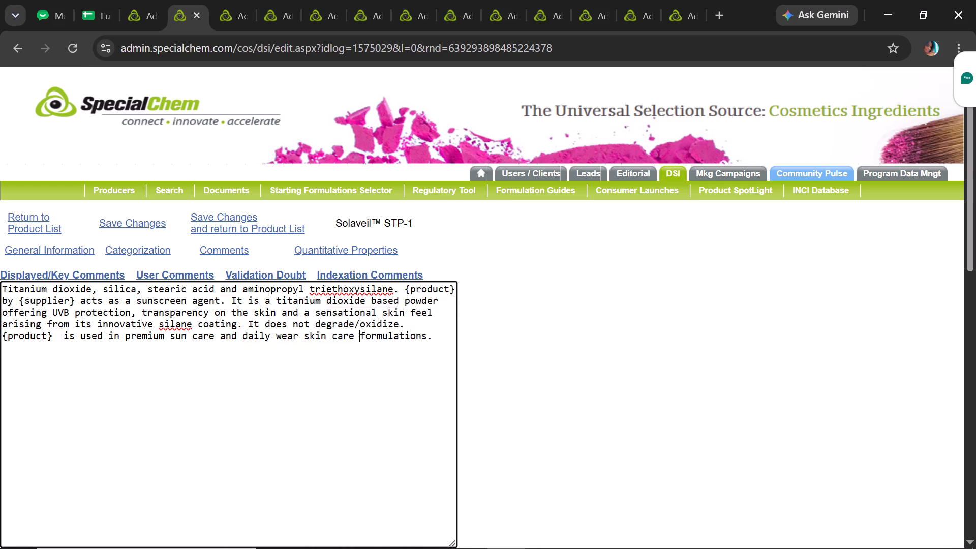
left_click_drag(379, 322, 303, 314)
type("dioxide-based")
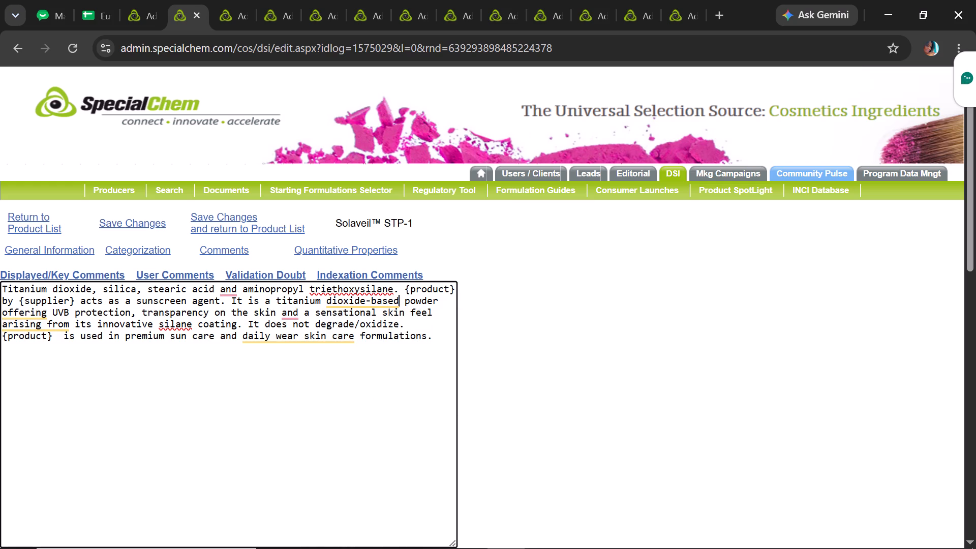
left_click_drag(303, 314, 294, 314)
left_click(305, 331)
key("comma")
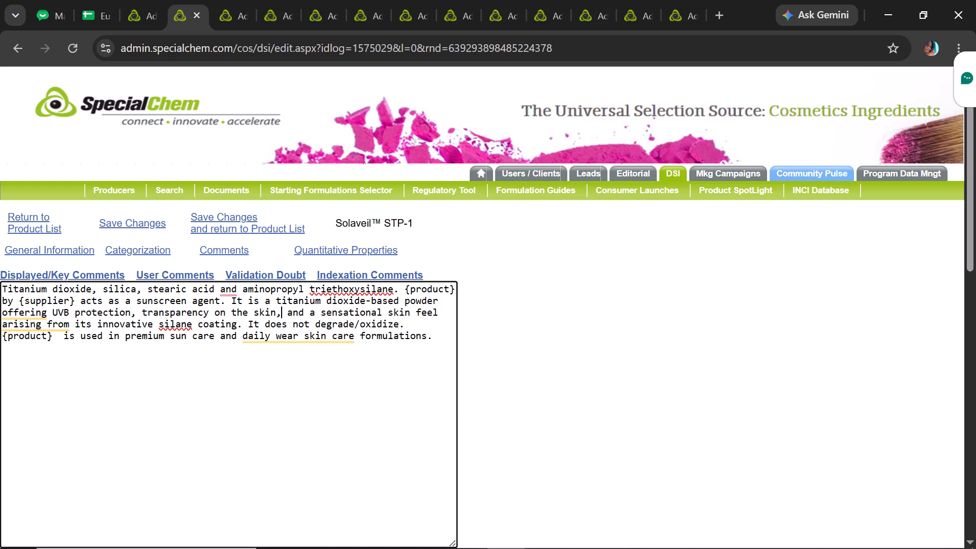
left_click(247, 322)
key("comma")
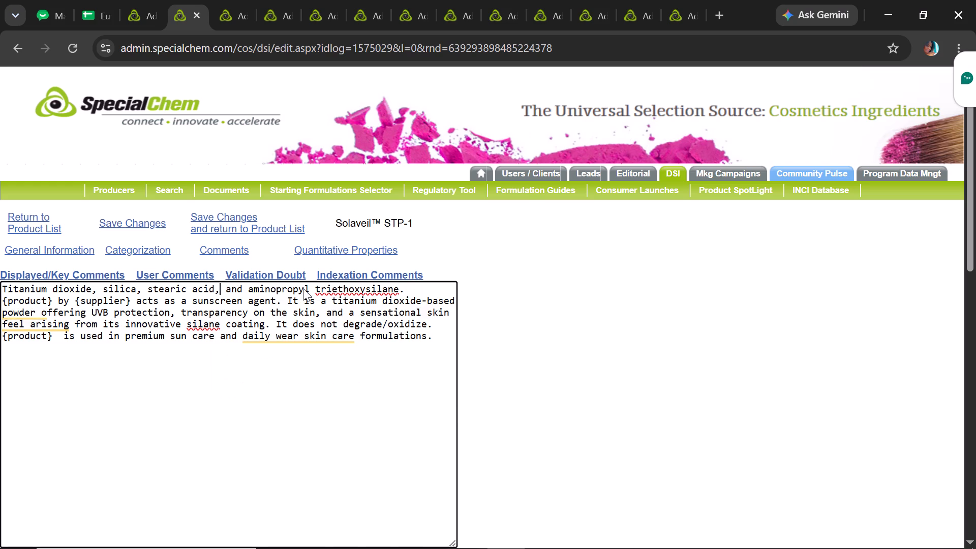
Enable Display as HTML for the Solaveil STP-1 comment and save the changes.
left_click_drag(975, 171, 974, 204)
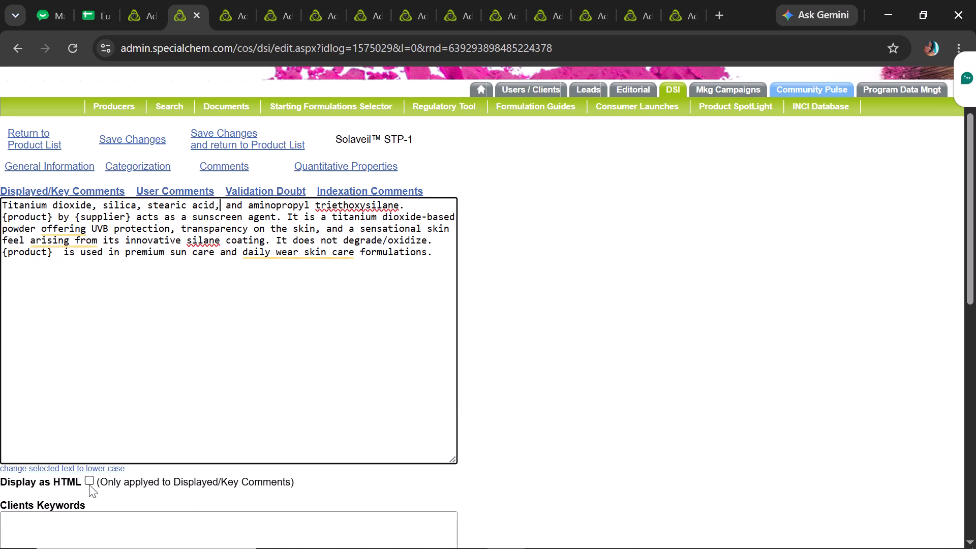
left_click(89, 484)
left_click(144, 142)
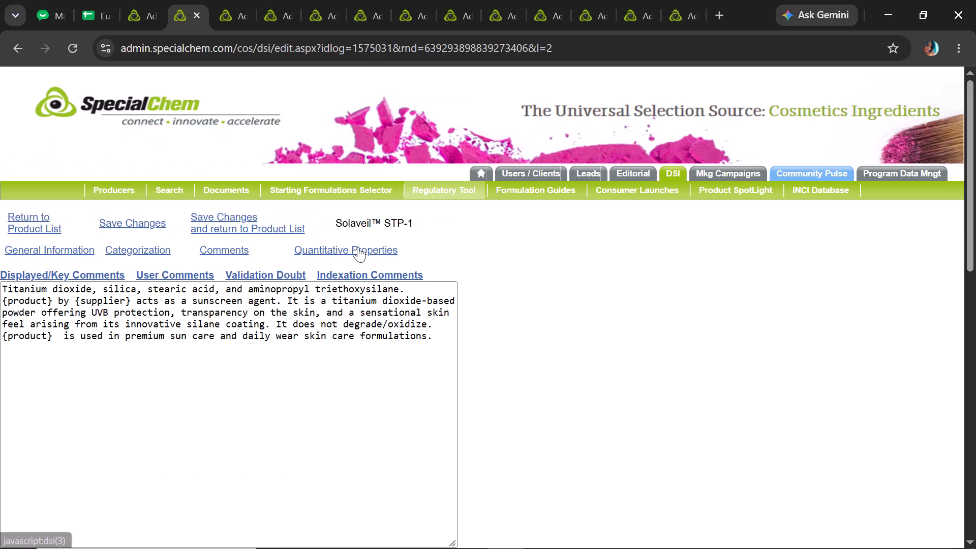
Change the line 1 quantitative property name of Solaveil STP-1 to "Titanium Dioxide Content", saving and returning to the product list.
left_click(358, 247)
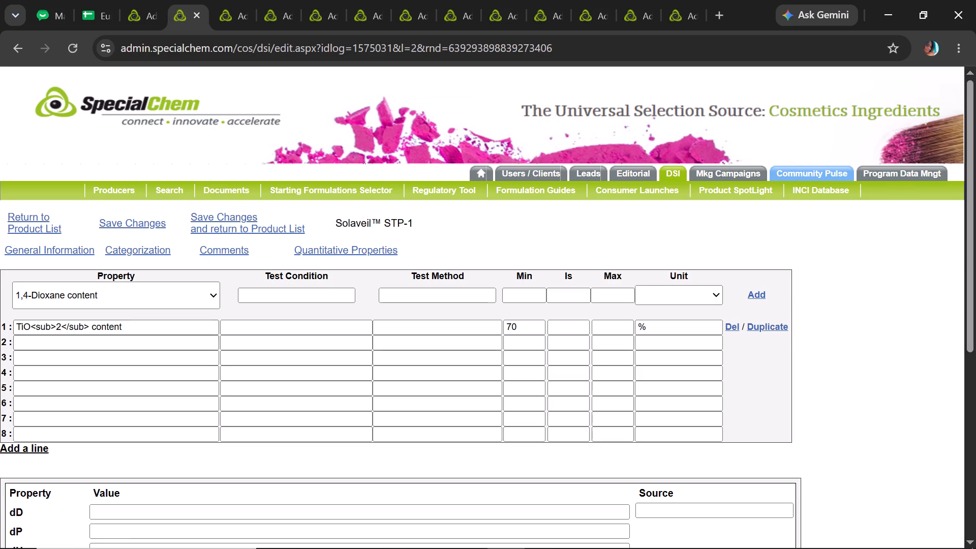
left_click_drag(163, 328, 0, 312)
key("BackSpace")
key("t")
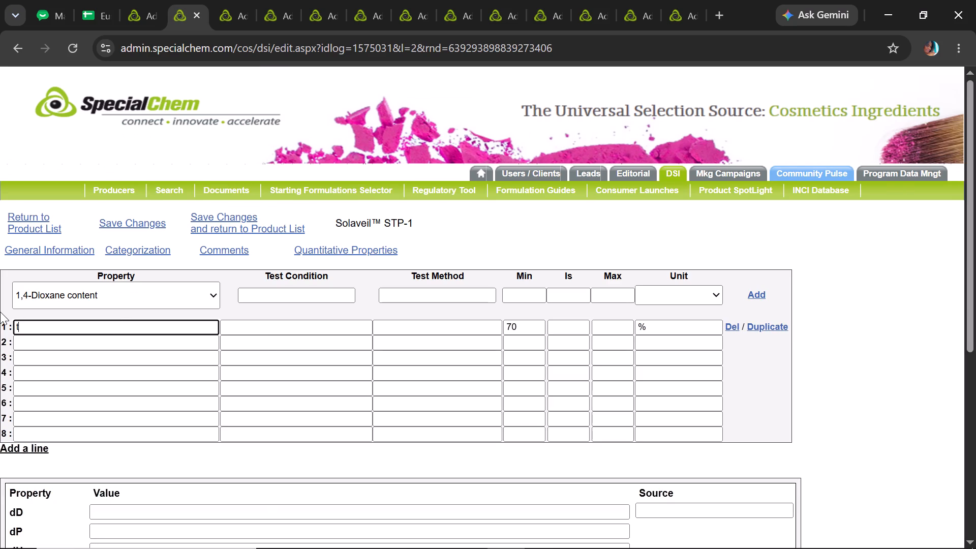
left_click(142, 408)
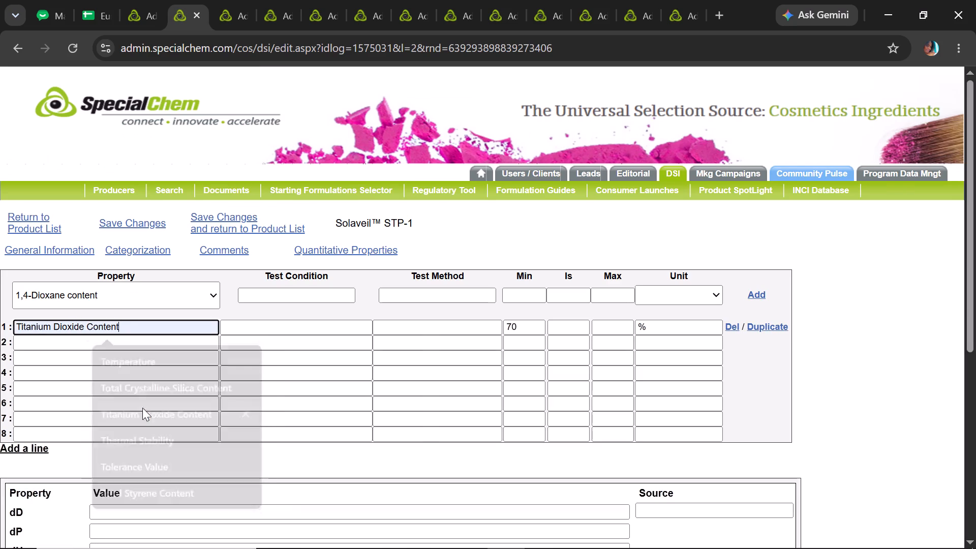
left_click(233, 224)
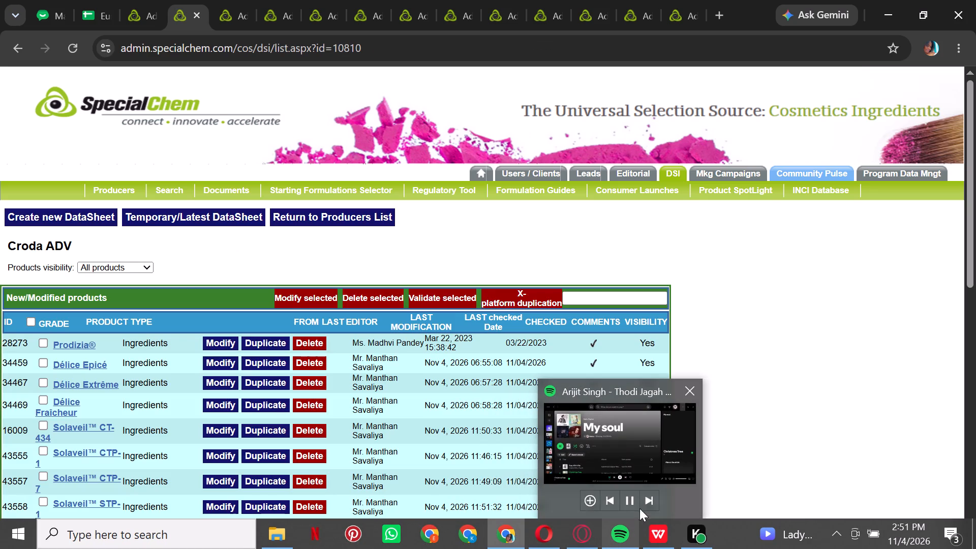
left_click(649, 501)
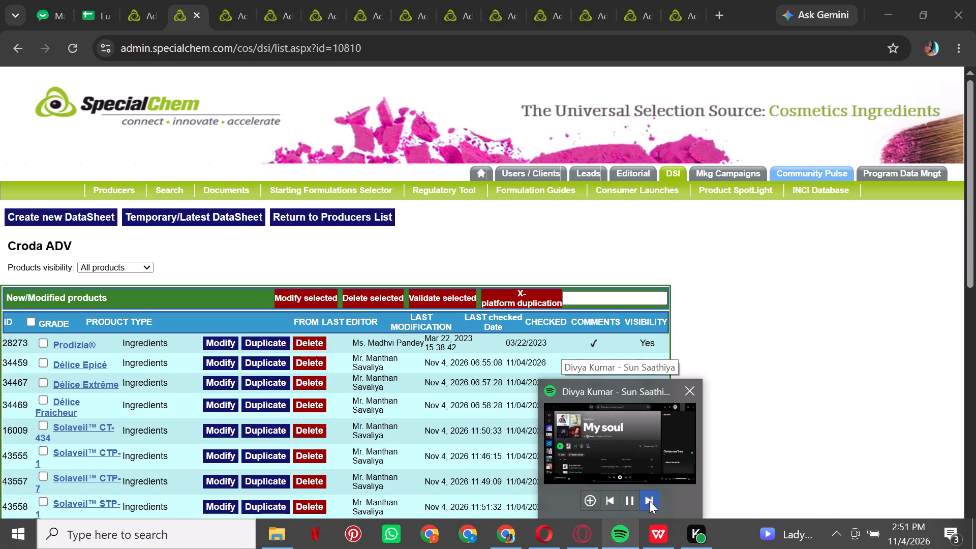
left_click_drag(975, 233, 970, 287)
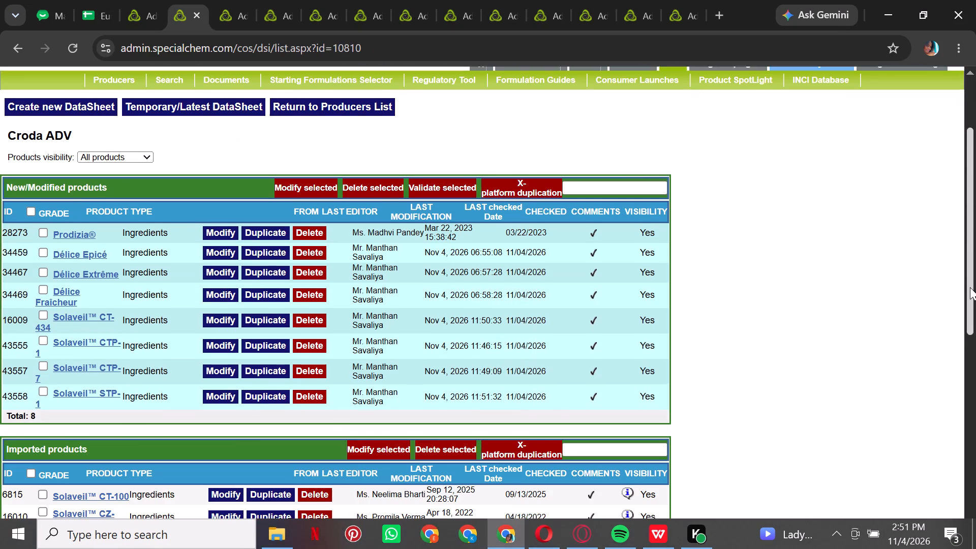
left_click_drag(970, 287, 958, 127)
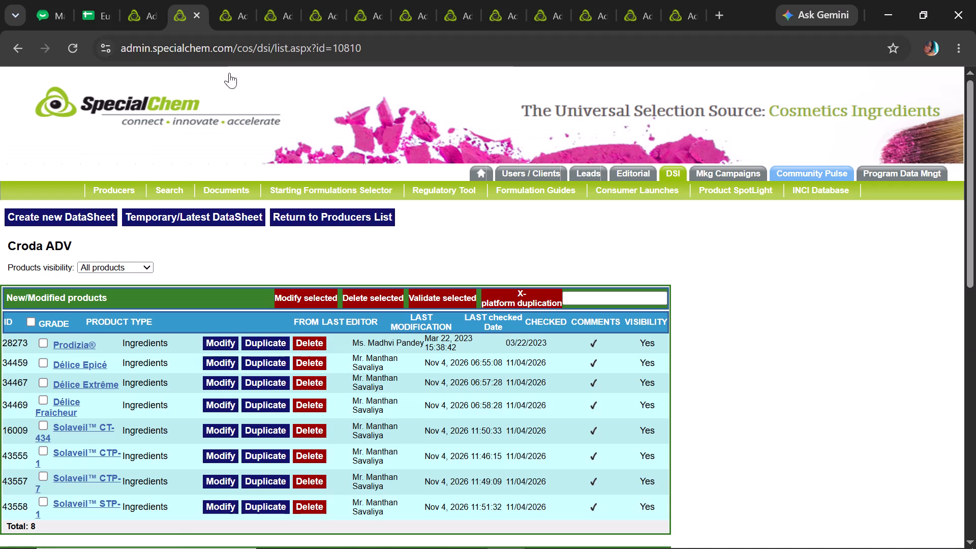
Copy the product name Spectraveil MOTG from the Cosmetics sheet of the Eunice's work spreadsheet.
left_click(90, 4)
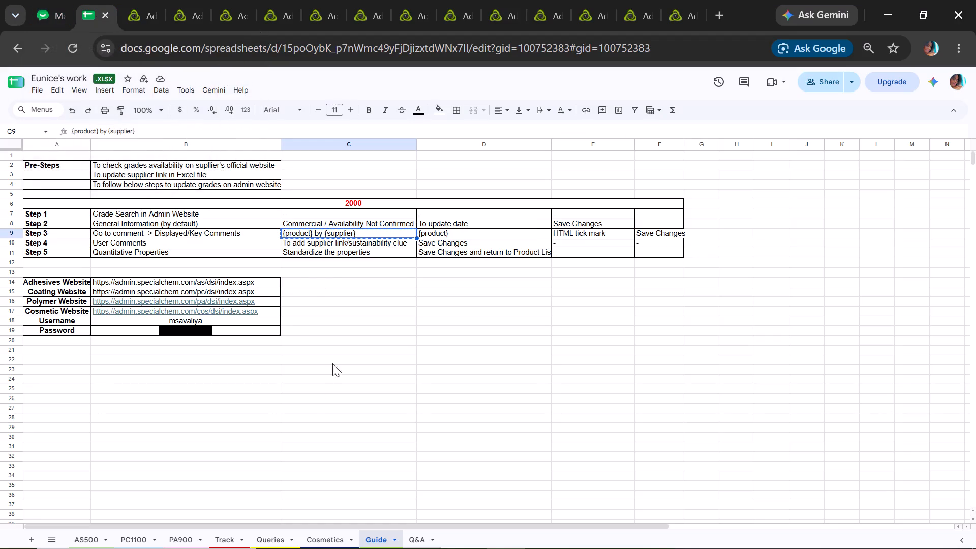
left_click(342, 541)
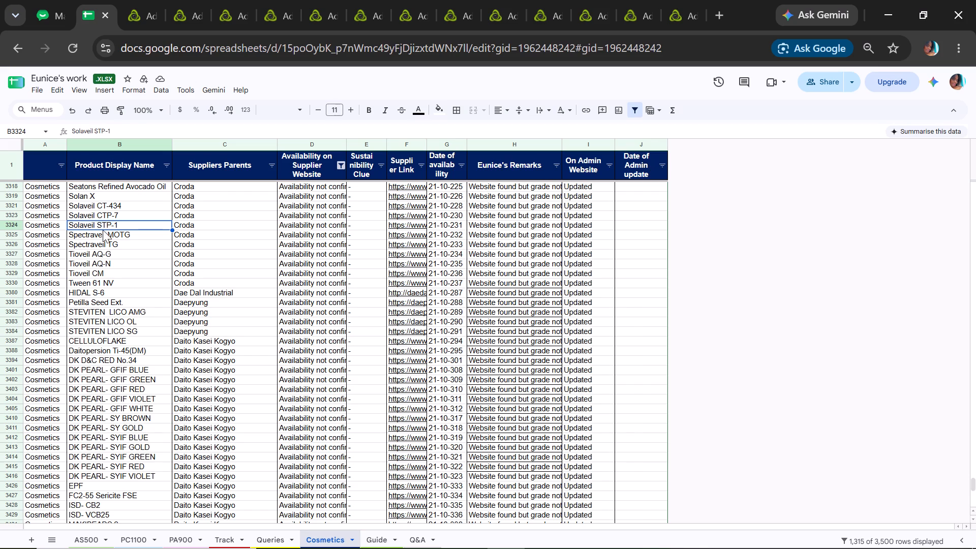
left_click(104, 235)
key("ctrl+c")
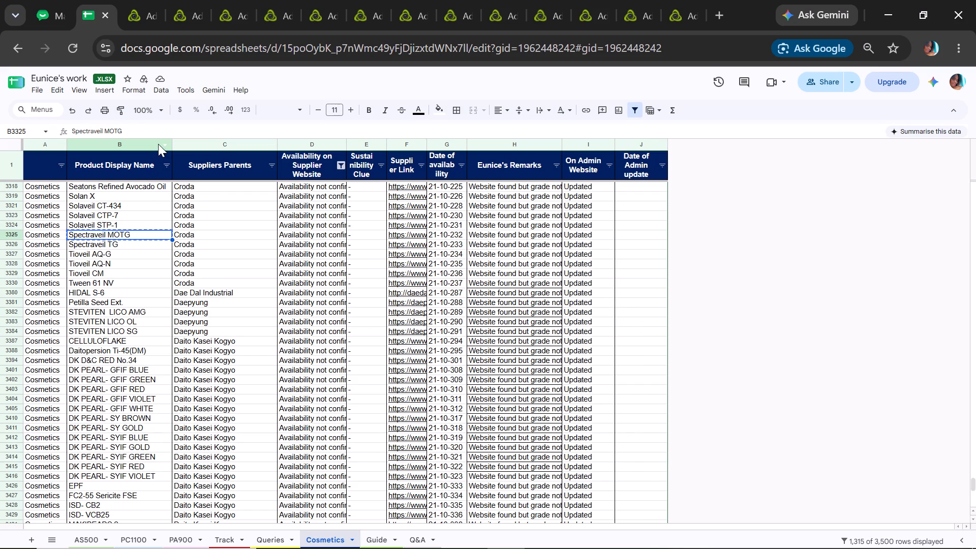
Switch to the SpecialChem admin product search and search for the trade name "Spectraveil".
left_click(136, 14)
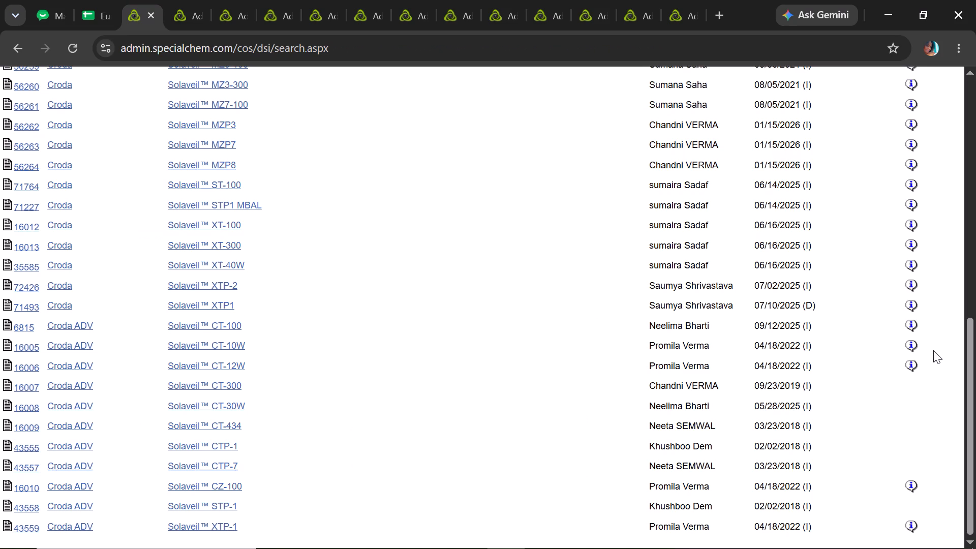
left_click_drag(975, 361, 953, 0)
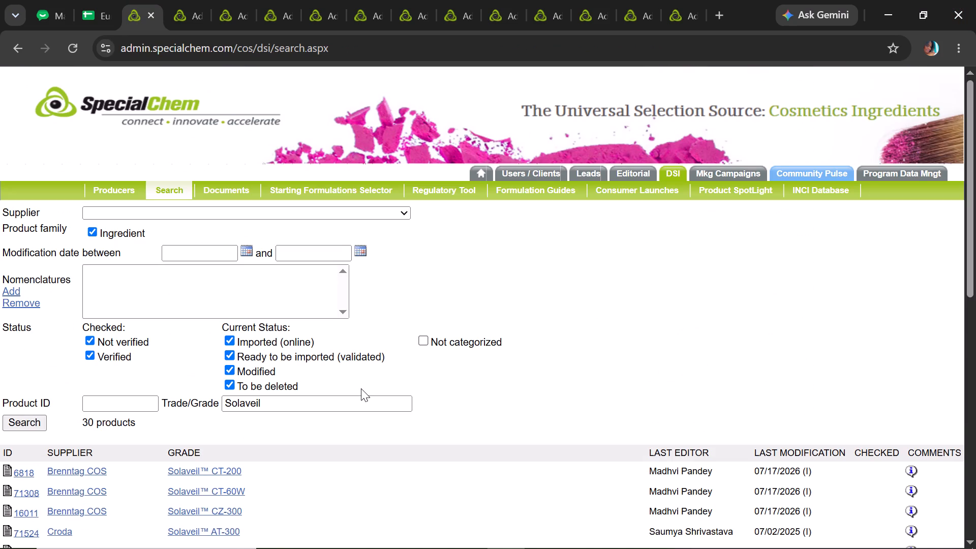
left_click(361, 409)
key("BackSpace")
key("BackSpace")
key("BackSpace")
key("BackSpace")
key("BackSpace")
key("BackSpace")
key("BackSpace")
key("BackSpace")
key("BackSpace")
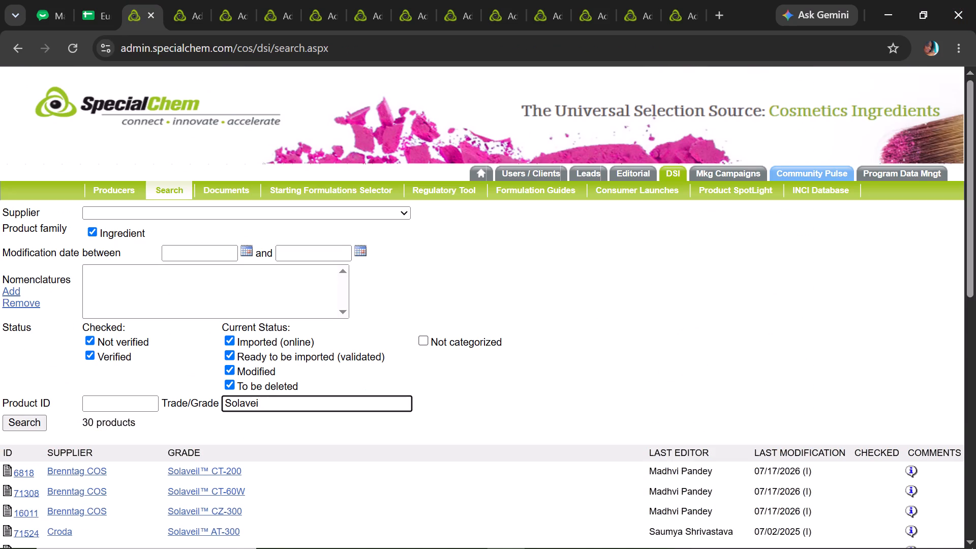
key("ctrl+v")
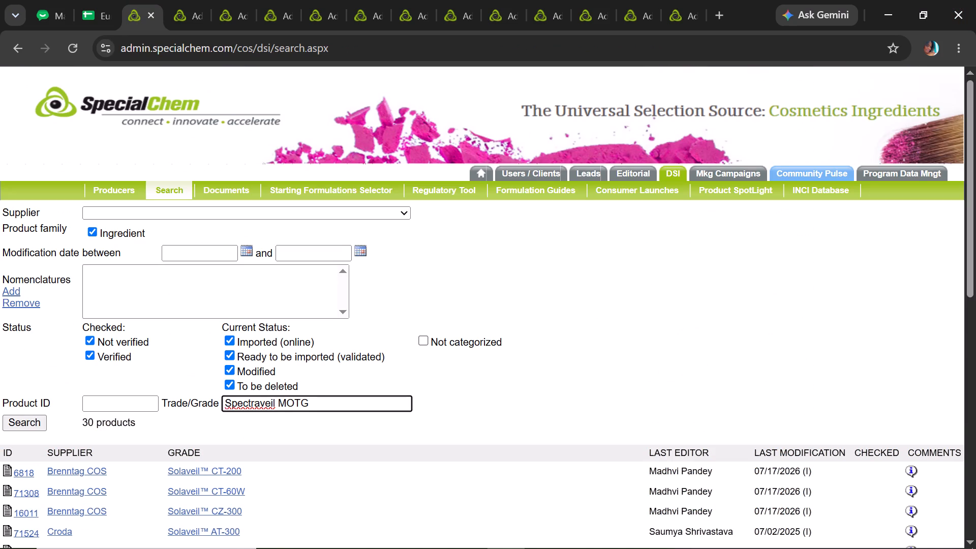
key("BackSpace")
key("BackSpace")
key("BackSpace")
key("BackSpace")
key("BackSpace")
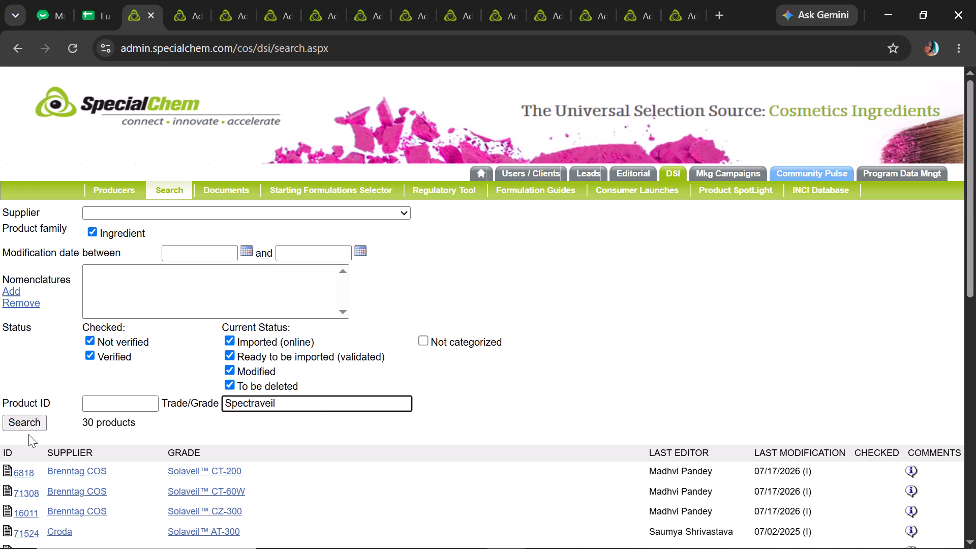
left_click(16, 416)
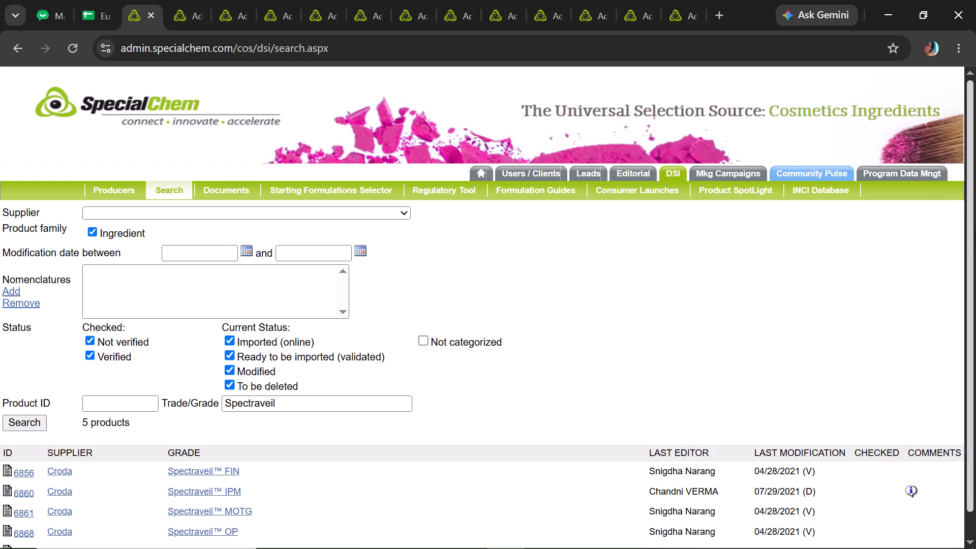
Open the Croda Spectraveil™ MOTG record from the search results for editing.
left_click_drag(975, 241, 975, 373)
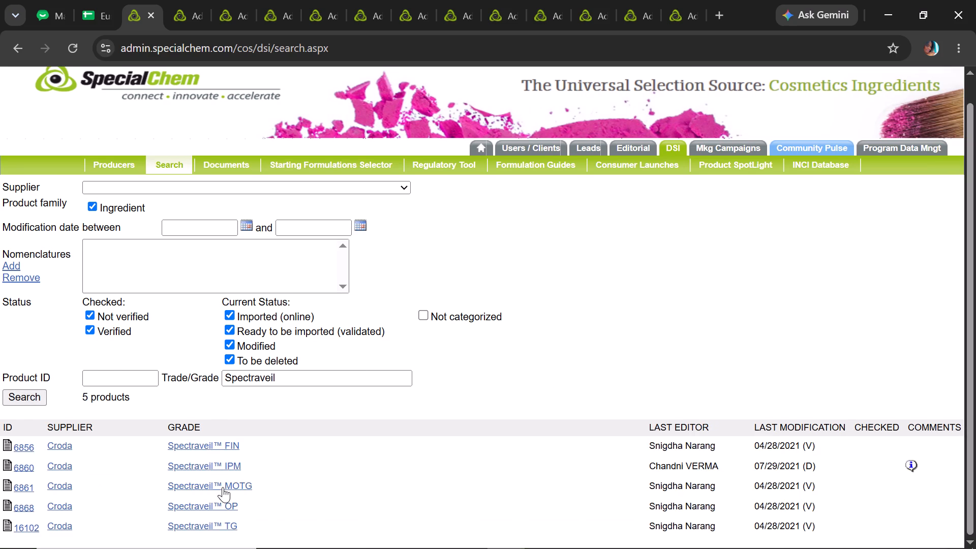
left_click(223, 487)
left_click(98, 6)
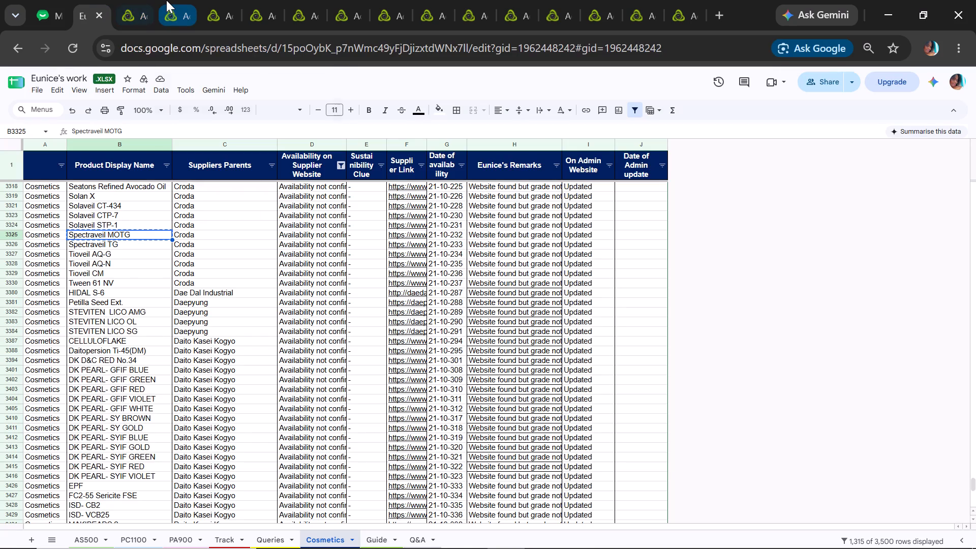
left_click(147, 4)
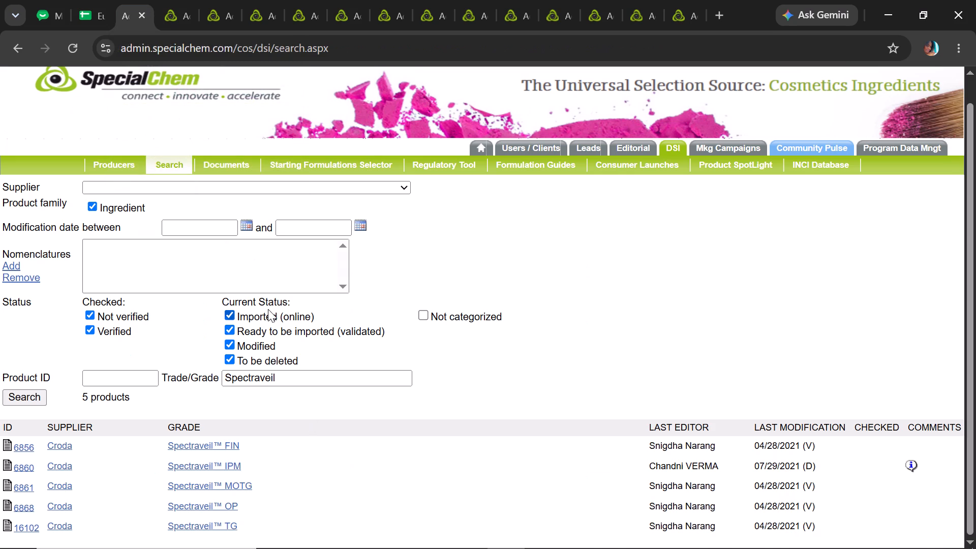
left_click(178, 0)
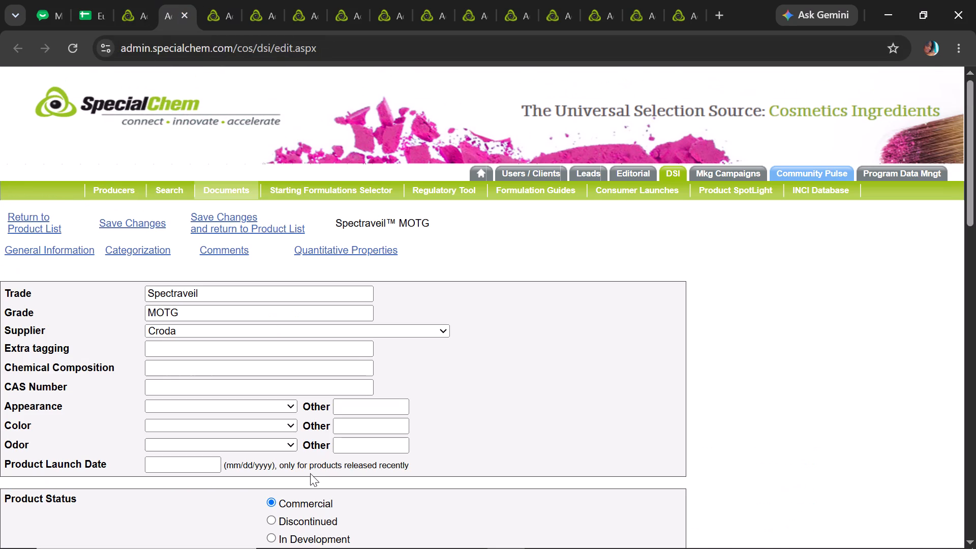
Copy the "{product} by {supplier}" placeholder from the Guide sheet of the spreadsheet.
left_click(94, 6)
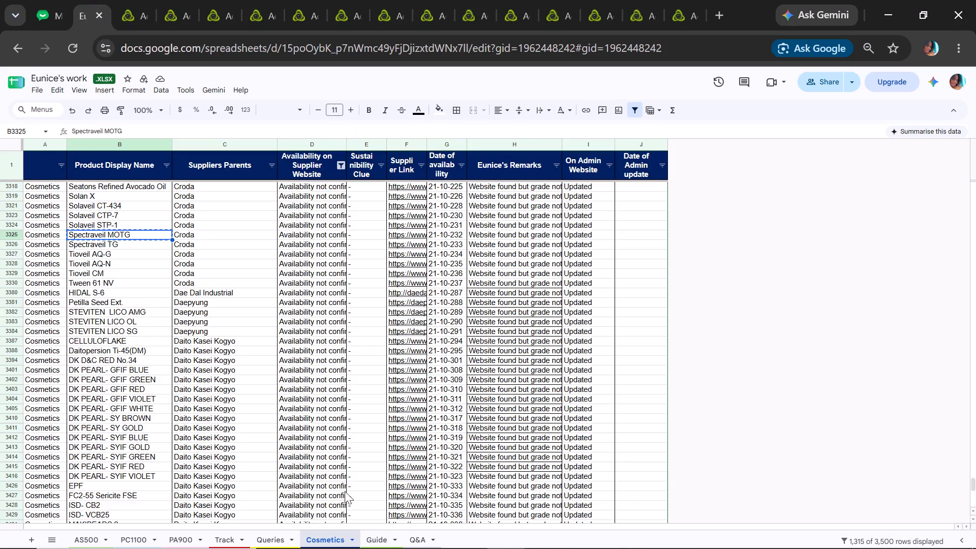
left_click(379, 534)
key("ctrl+c")
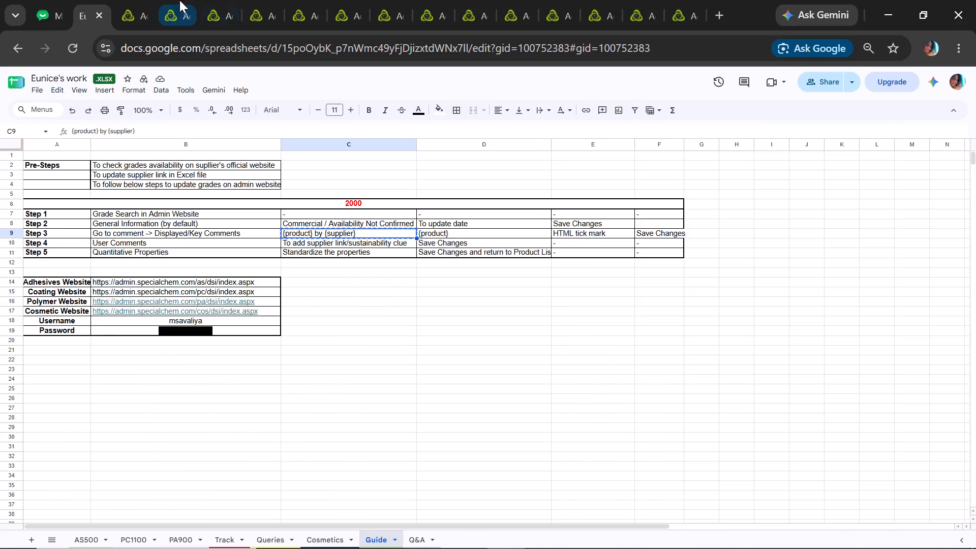
Set the Spectraveil MOTG product status to Availability Not Confirmed in the admin site and save the changes.
left_click(167, 15)
left_click_drag(975, 209, 975, 224)
left_click(269, 518)
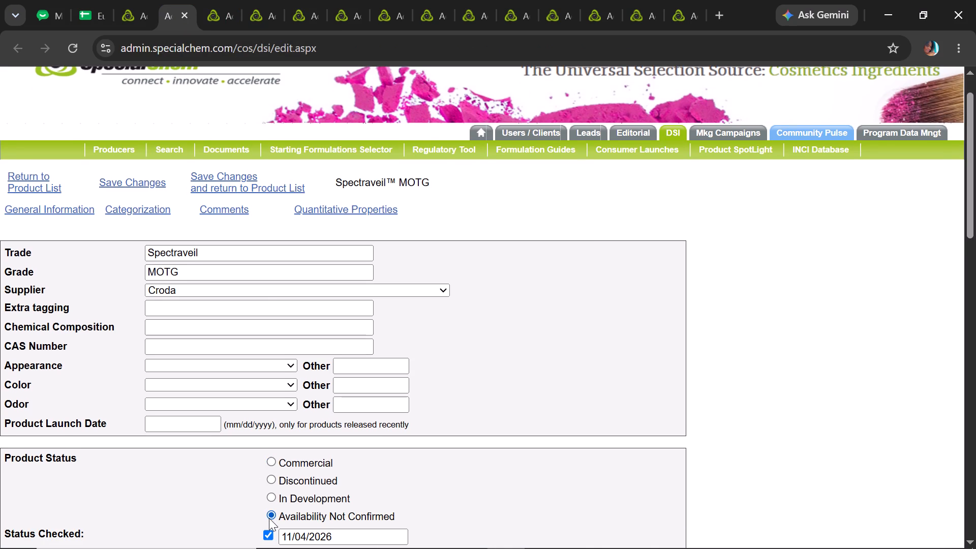
left_click(130, 178)
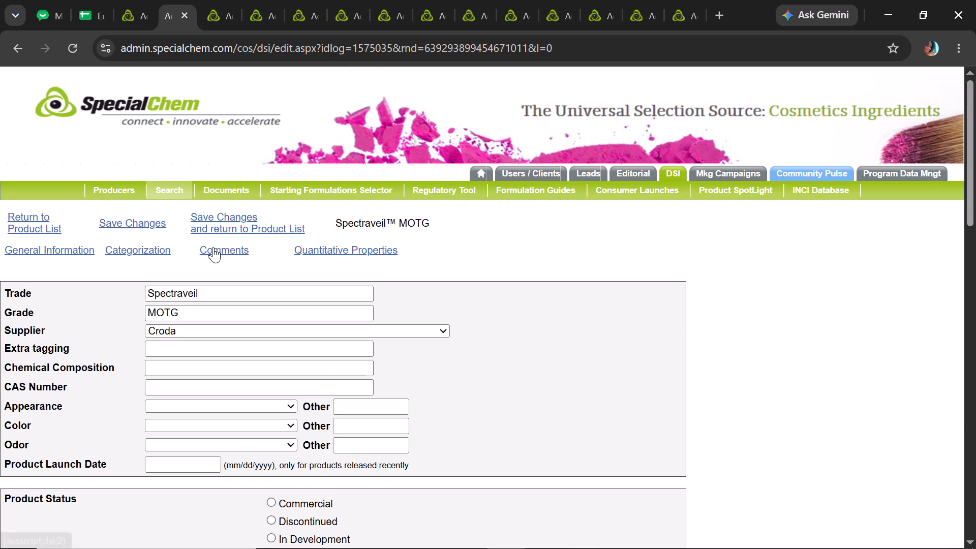
Replace "Spectraveil™ MOTG by Croda" in the product's displayed comment with the "{product} by {supplier}" placeholder.
left_click(213, 247)
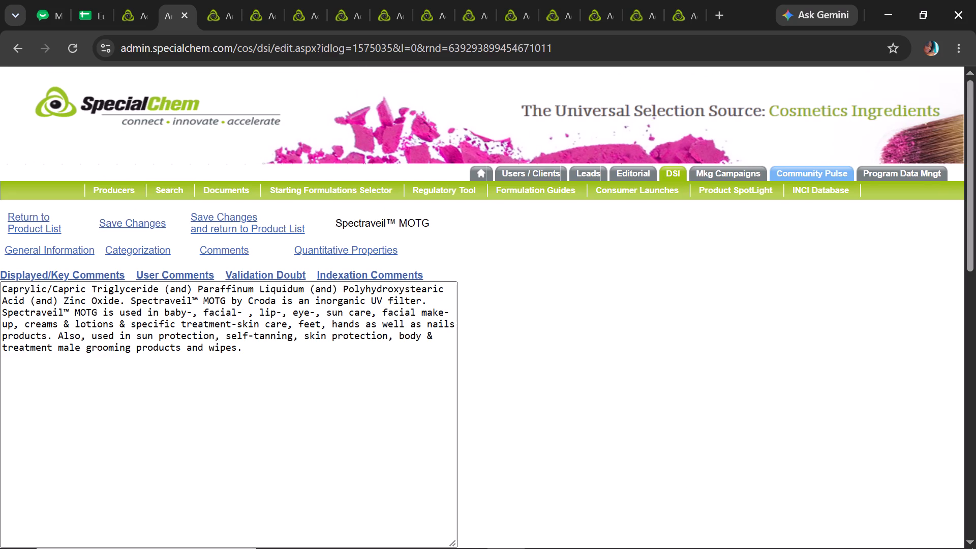
double_click(131, 299)
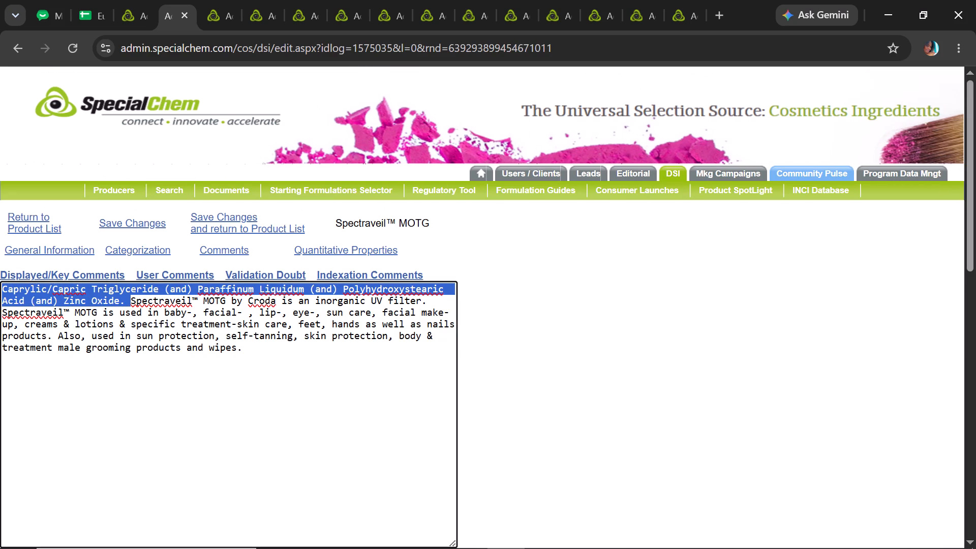
left_click(131, 299)
left_click_drag(131, 299, 268, 293)
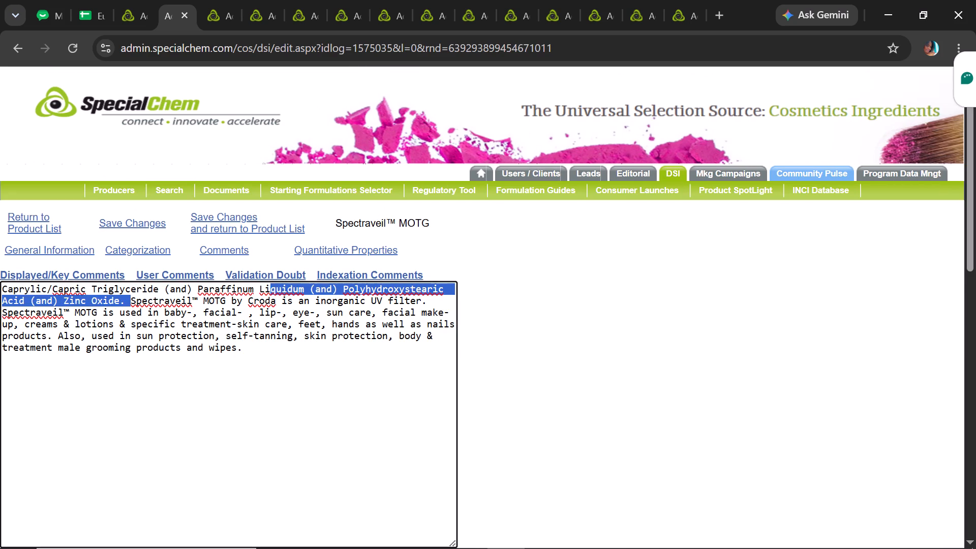
left_click_drag(268, 293, 277, 300)
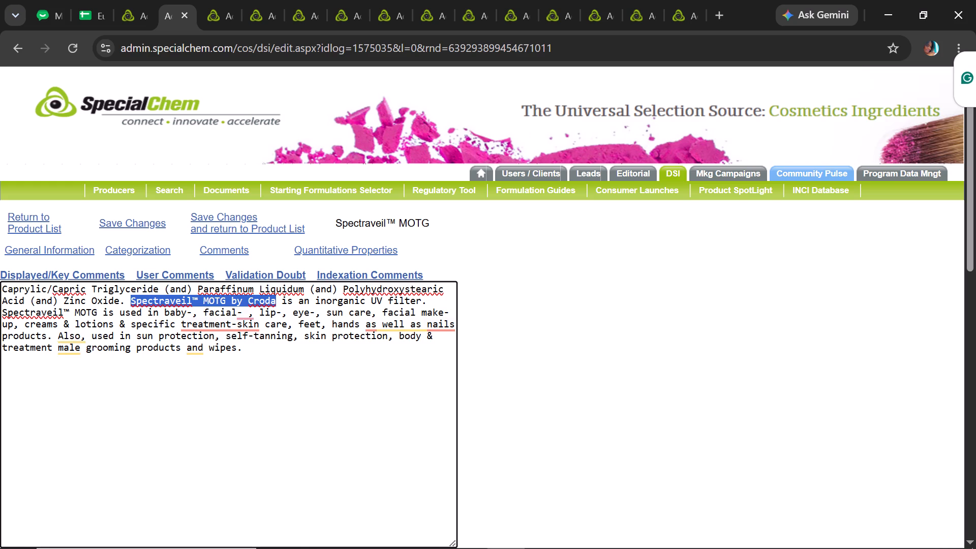
key("ctrl+v")
Copy the "{product}" placeholder over the remaining "Spectraveil™ MOTG" mention before "is used in baby-".
left_click_drag(178, 298, 184, 295)
left_click(184, 295)
left_click_drag(184, 295, 127, 297)
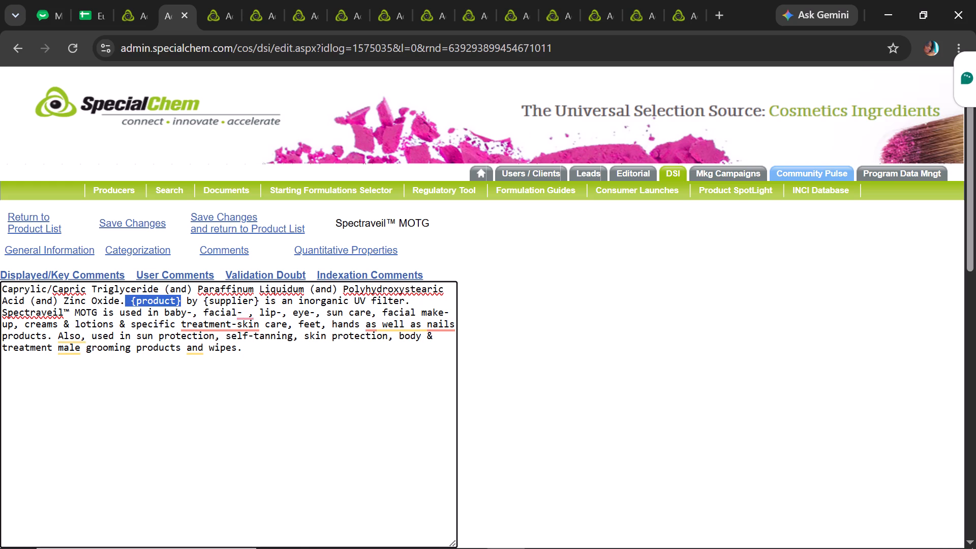
left_click_drag(127, 297, 129, 296)
key("ctrl+c")
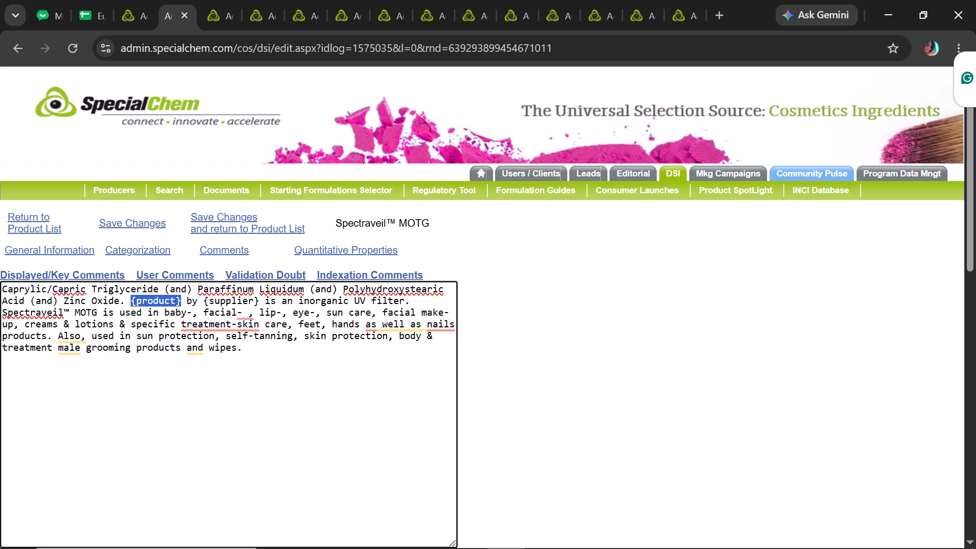